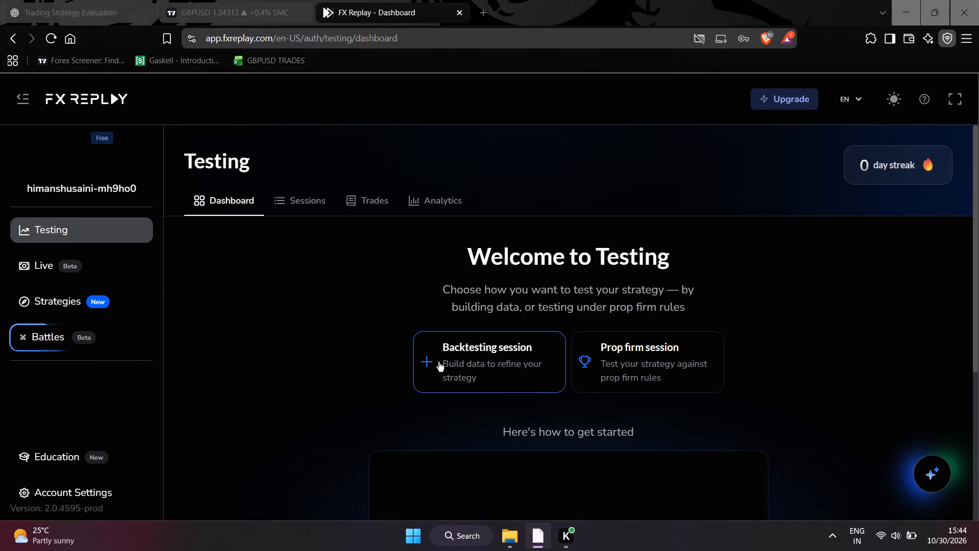
Start a new backtesting session named hhhhh and assign it the GU london strategy.
{"action": "left_click", "coordinate": [439, 362]}
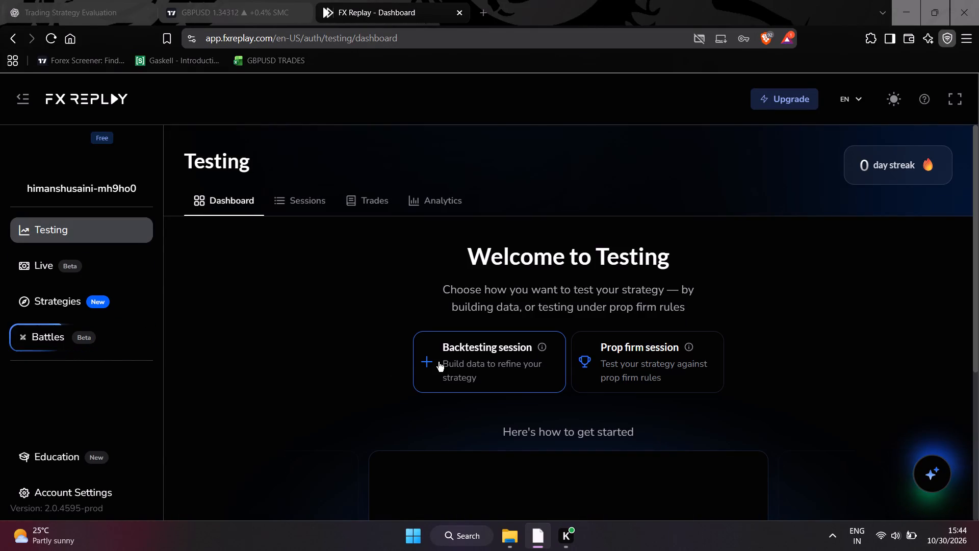
{"action": "left_click", "coordinate": [484, 270]}
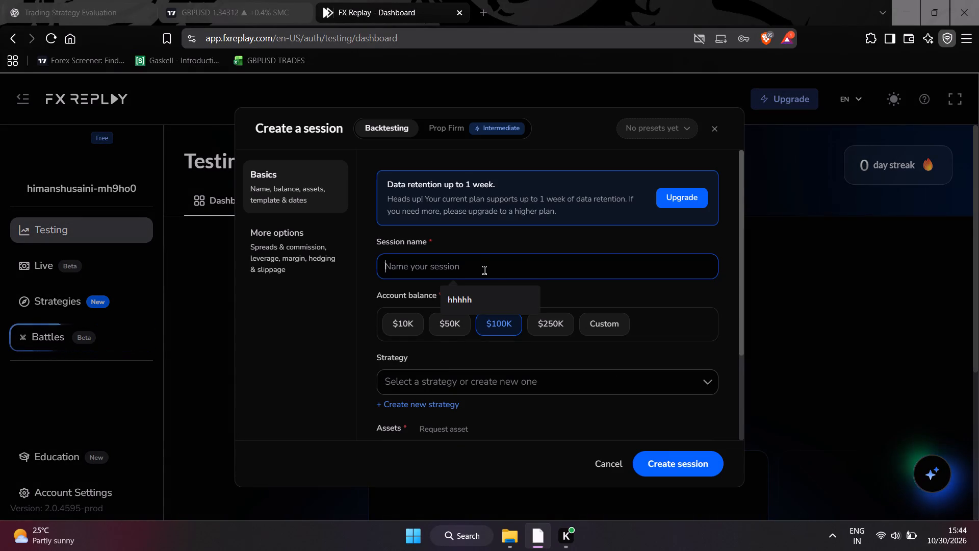
{"action": "left_click", "coordinate": [472, 291]}
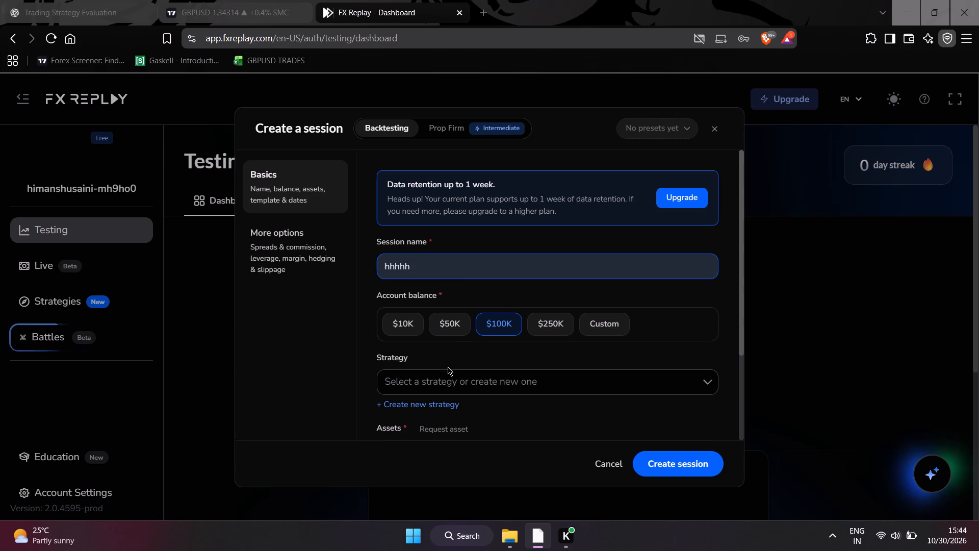
{"action": "left_click", "coordinate": [440, 376]}
{"action": "left_click", "coordinate": [411, 405]}
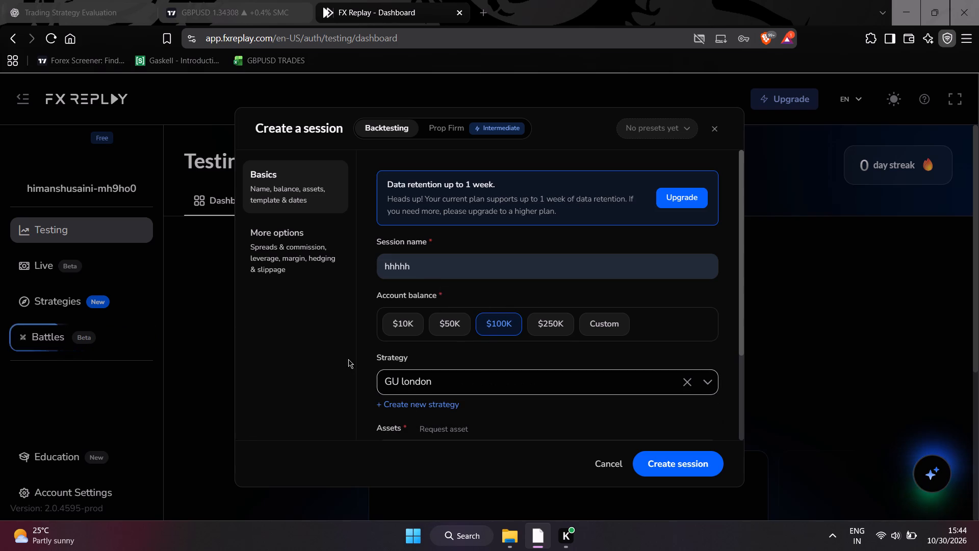
Search the session's assets for GBPU and add the first GBPUSD forex pair.
{"action": "scroll", "coordinate": [316, 350], "scroll_direction": "down", "scroll_amount": 3}
{"action": "scroll", "coordinate": [434, 406], "scroll_direction": "down", "scroll_amount": 2}
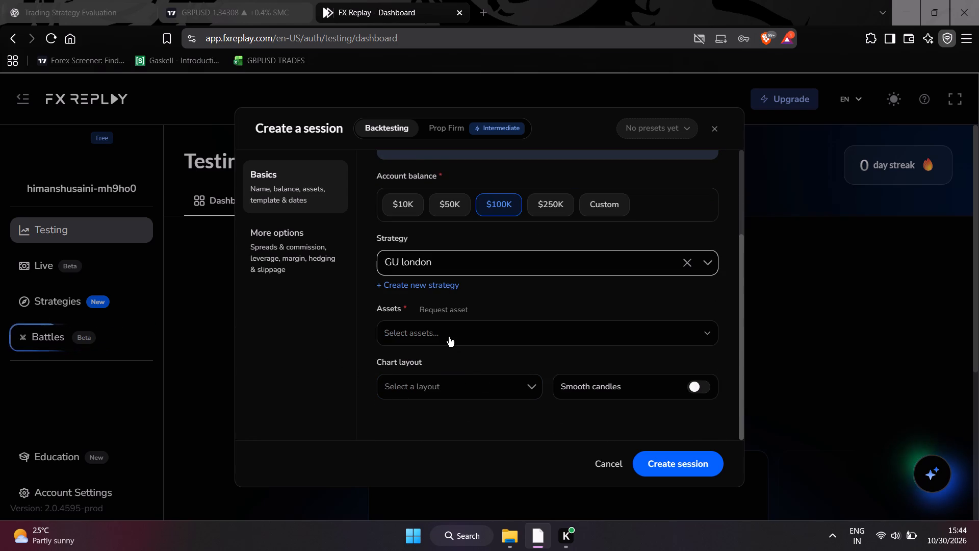
{"action": "left_click", "coordinate": [449, 337]}
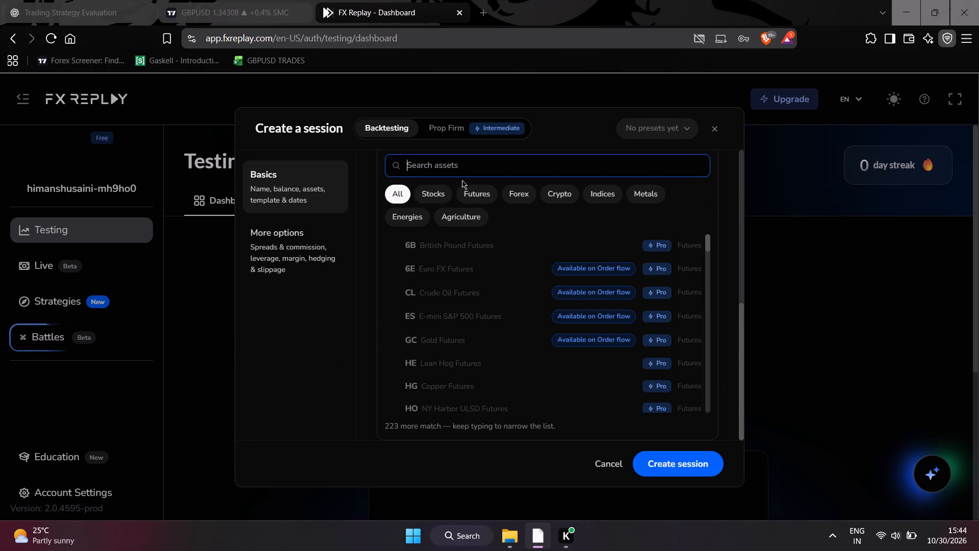
{"action": "left_click", "coordinate": [449, 160]}
{"action": "type", "text": "GBP"}
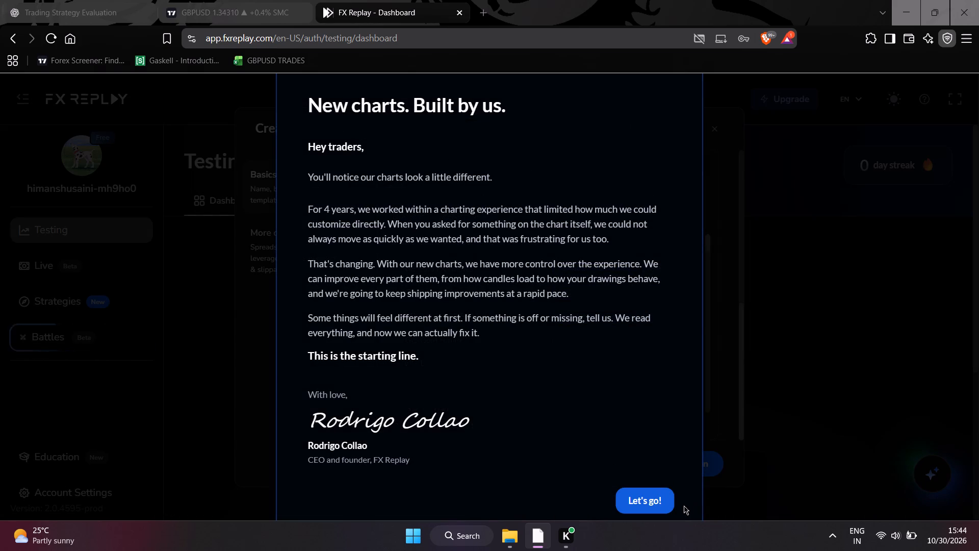
{"action": "left_click", "coordinate": [657, 498]}
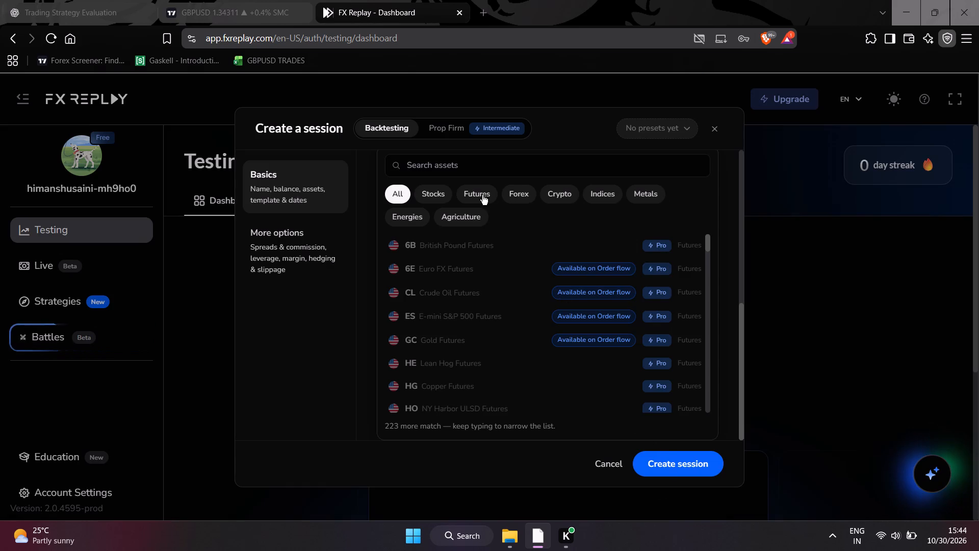
{"action": "left_click", "coordinate": [439, 164]}
{"action": "type", "text": "GBPU"}
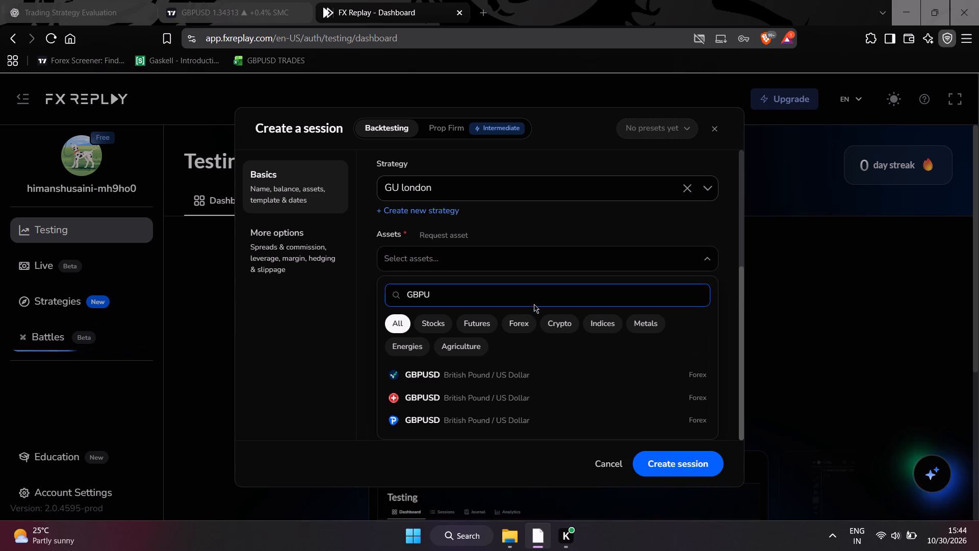
{"action": "left_click", "coordinate": [423, 364]}
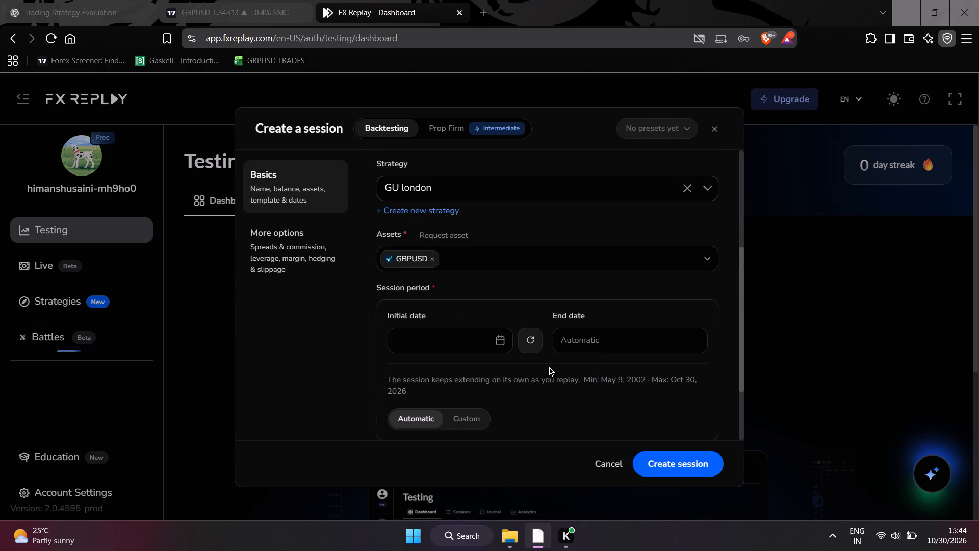
Set the session's initial date to September 1, 2024.
{"action": "left_click", "coordinate": [499, 344]}
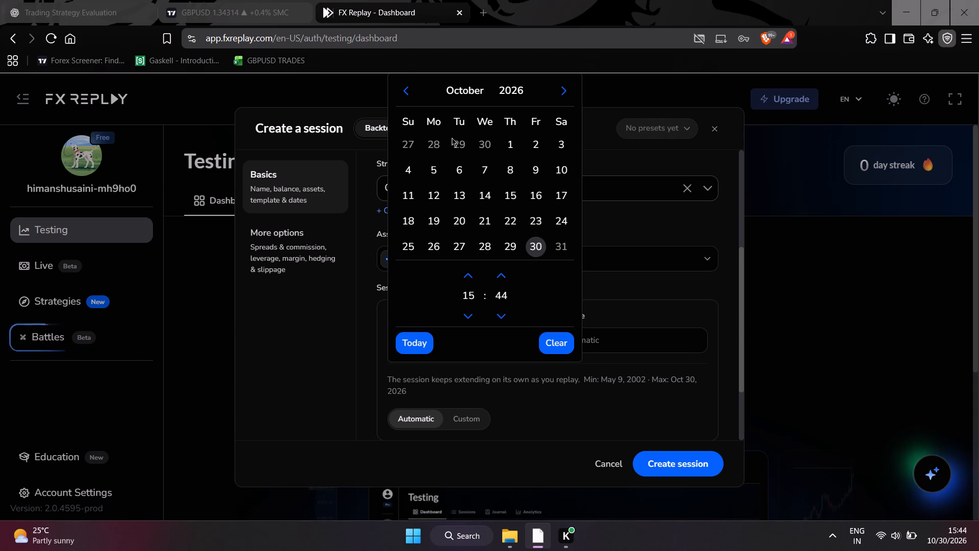
{"action": "triple_click", "coordinate": [409, 92]}
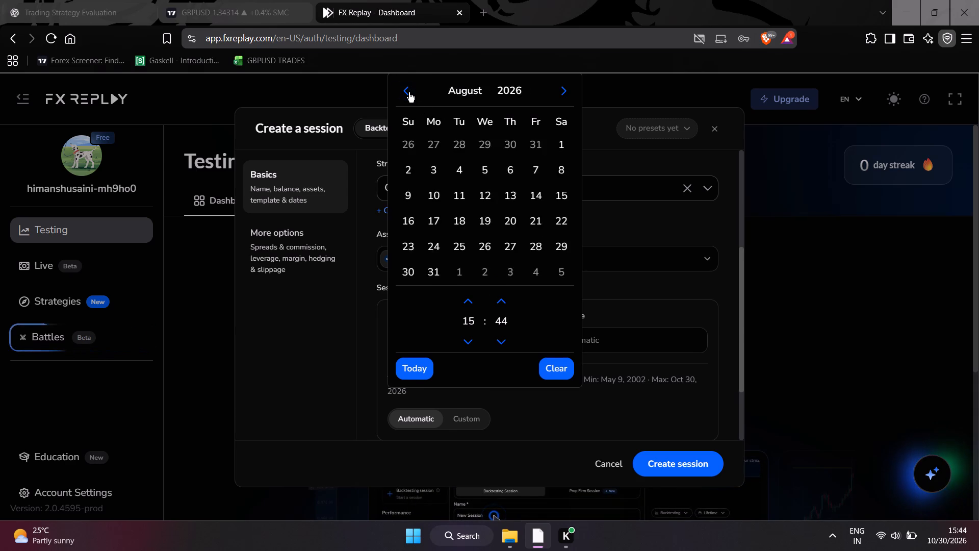
{"action": "triple_click", "coordinate": [409, 92]}
{"action": "triple_click", "coordinate": [409, 92]}
{"action": "triple_click", "coordinate": [409, 92]}
{"action": "triple_click", "coordinate": [409, 92]}
{"action": "triple_click", "coordinate": [409, 92]}
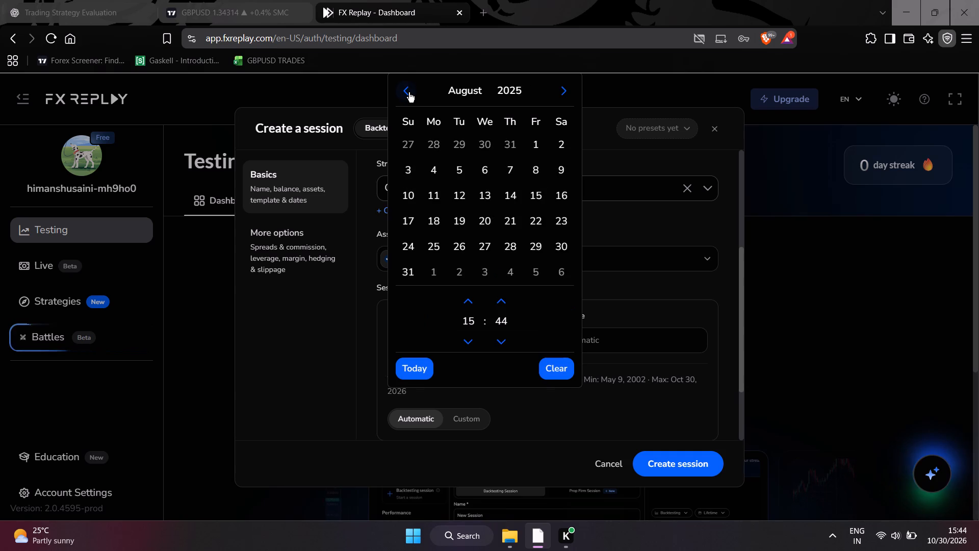
{"action": "triple_click", "coordinate": [409, 92]}
{"action": "left_click", "coordinate": [409, 92]}
{"action": "triple_click", "coordinate": [409, 92]}
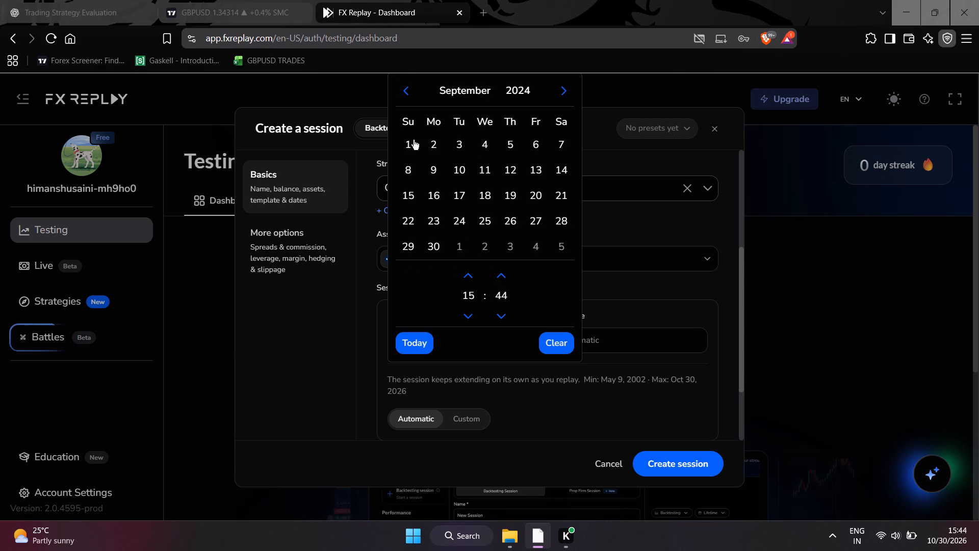
{"action": "left_click", "coordinate": [412, 140]}
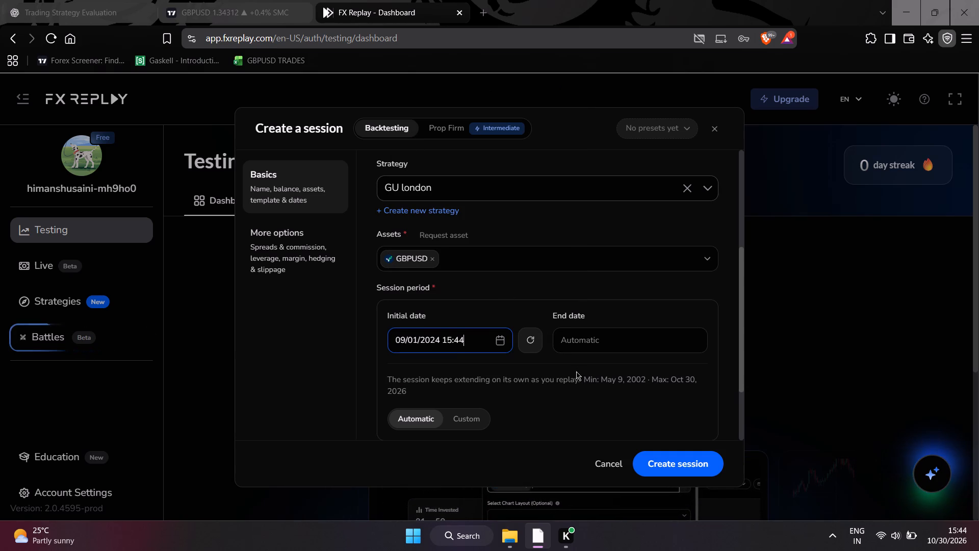
Select the 2.0 chart layout and create the session.
{"action": "scroll", "coordinate": [560, 391], "scroll_direction": "down", "scroll_amount": 1}
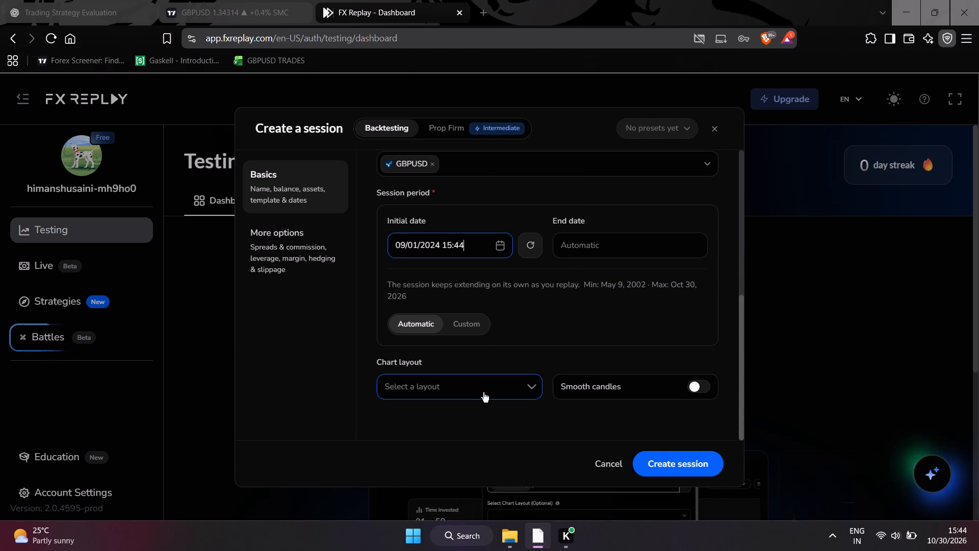
{"action": "left_click", "coordinate": [483, 392]}
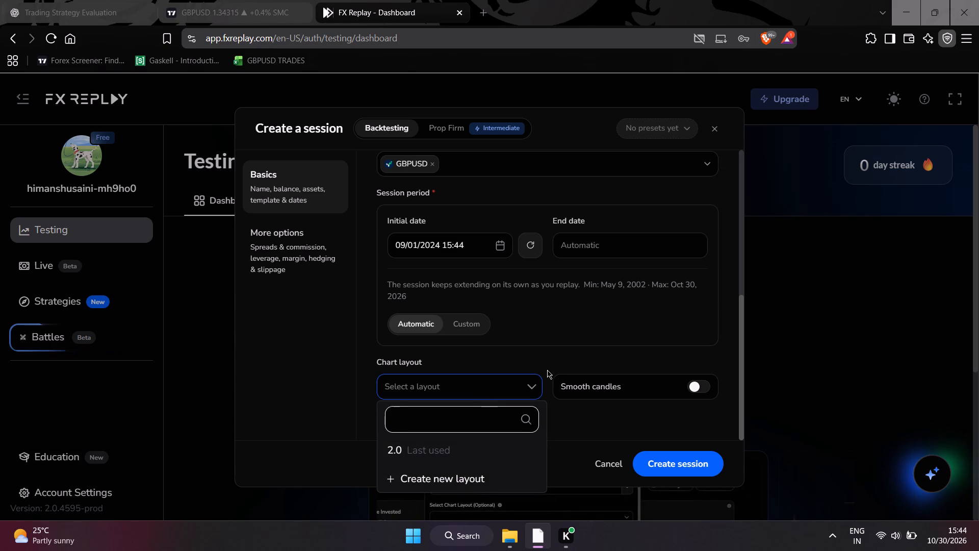
{"action": "left_click", "coordinate": [441, 450]}
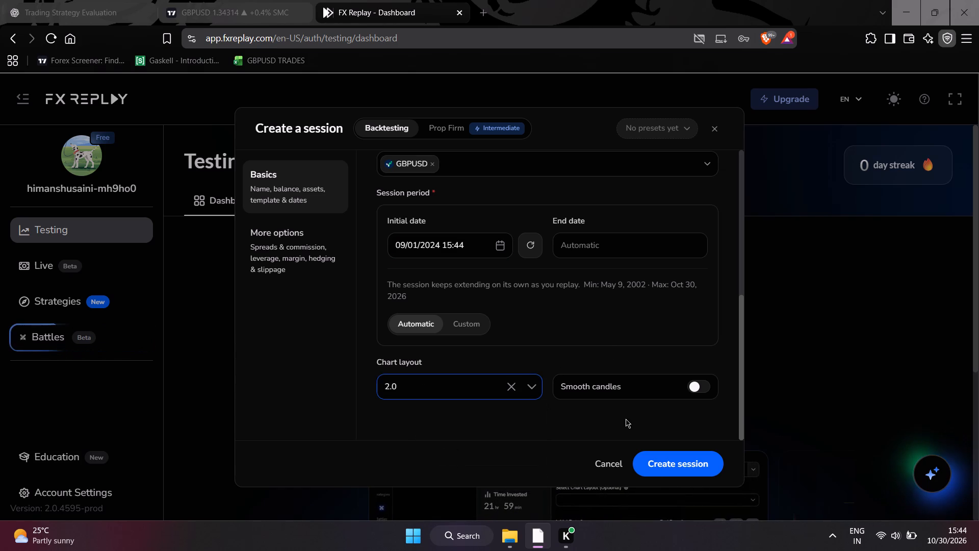
{"action": "left_click", "coordinate": [671, 470]}
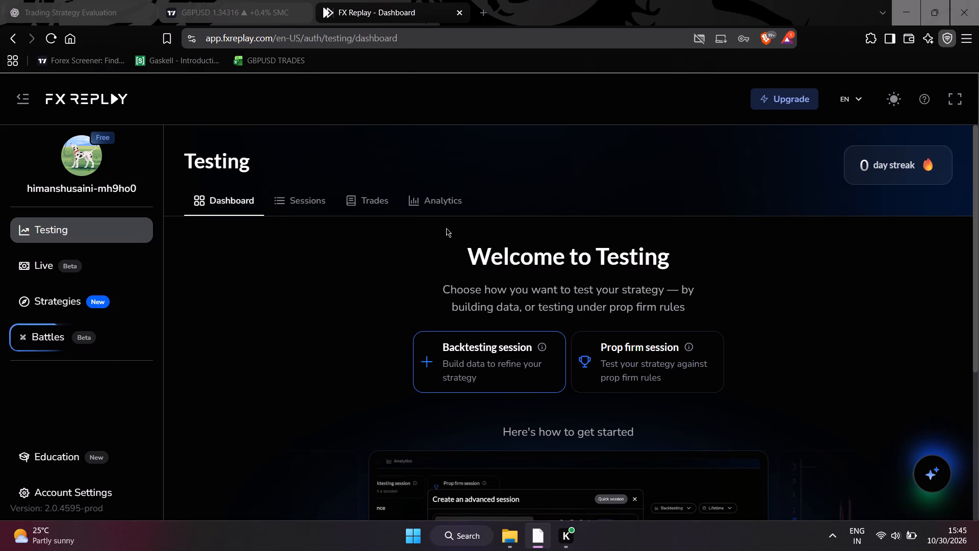
View the TradingView GBPUSD chart briefly, close it and return to the FX Replay dashboard.
{"action": "left_click", "coordinate": [271, 0]}
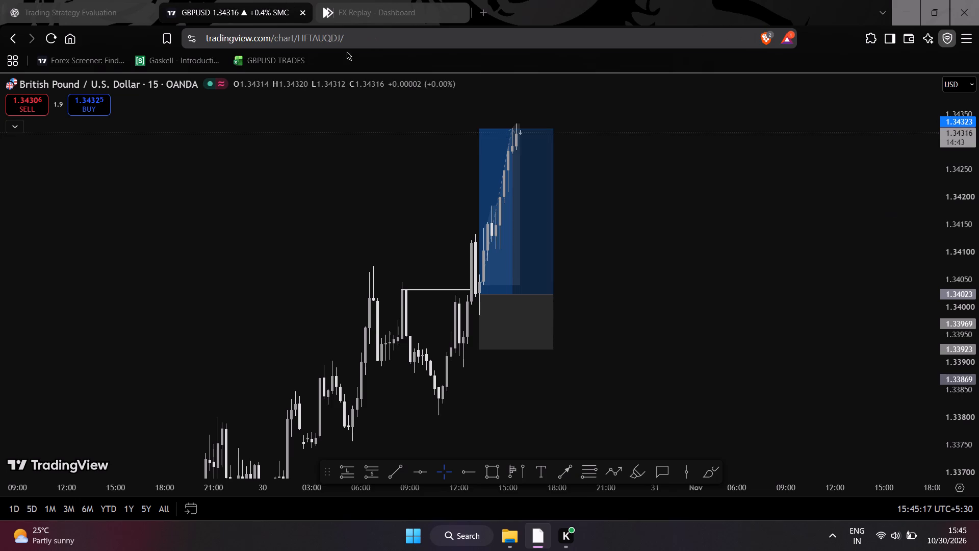
{"action": "scroll", "coordinate": [664, 171], "scroll_direction": "down", "scroll_amount": 2}
{"action": "left_click_drag", "start_coordinate": [686, 191], "coordinate": [686, 213]}
{"action": "scroll", "coordinate": [686, 216], "scroll_direction": "up", "scroll_amount": 2}
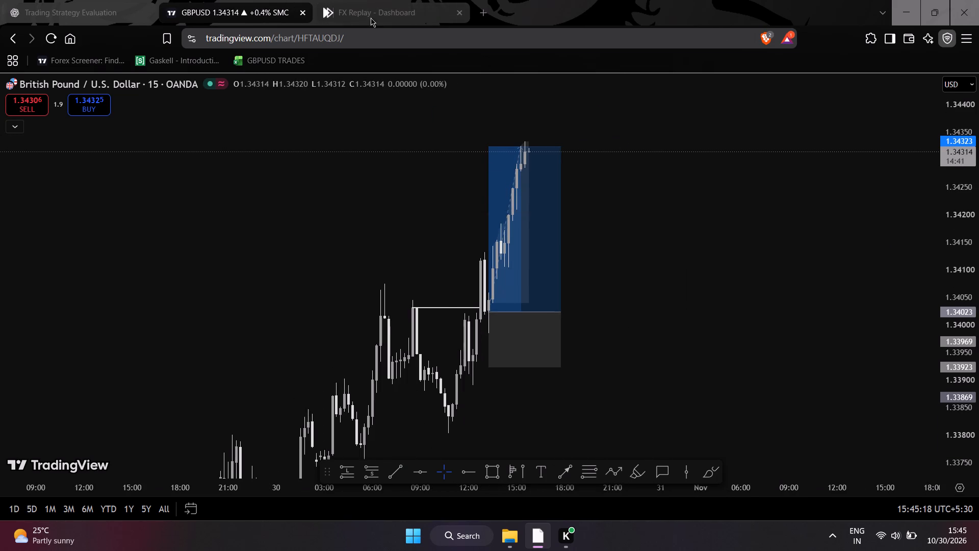
{"action": "left_click", "coordinate": [371, 18]}
{"action": "left_click", "coordinate": [303, 17]}
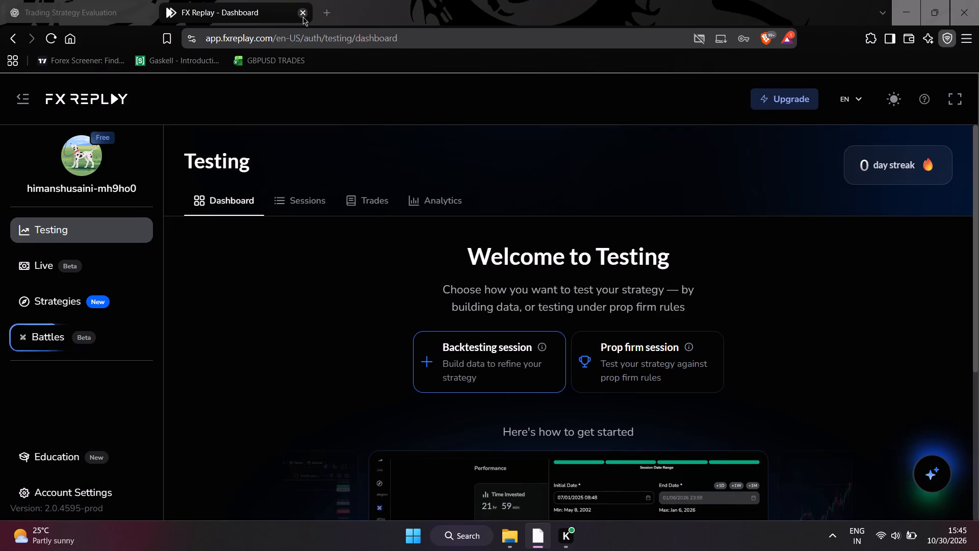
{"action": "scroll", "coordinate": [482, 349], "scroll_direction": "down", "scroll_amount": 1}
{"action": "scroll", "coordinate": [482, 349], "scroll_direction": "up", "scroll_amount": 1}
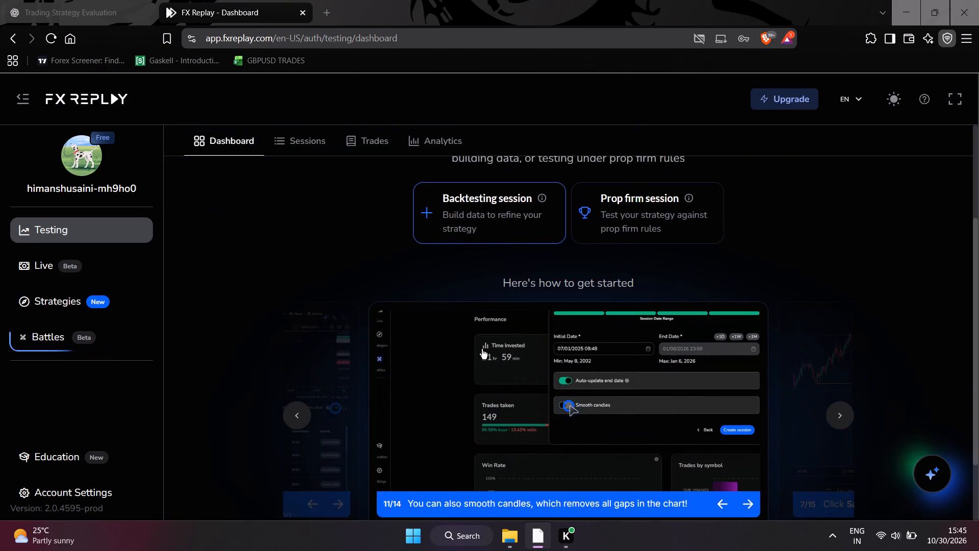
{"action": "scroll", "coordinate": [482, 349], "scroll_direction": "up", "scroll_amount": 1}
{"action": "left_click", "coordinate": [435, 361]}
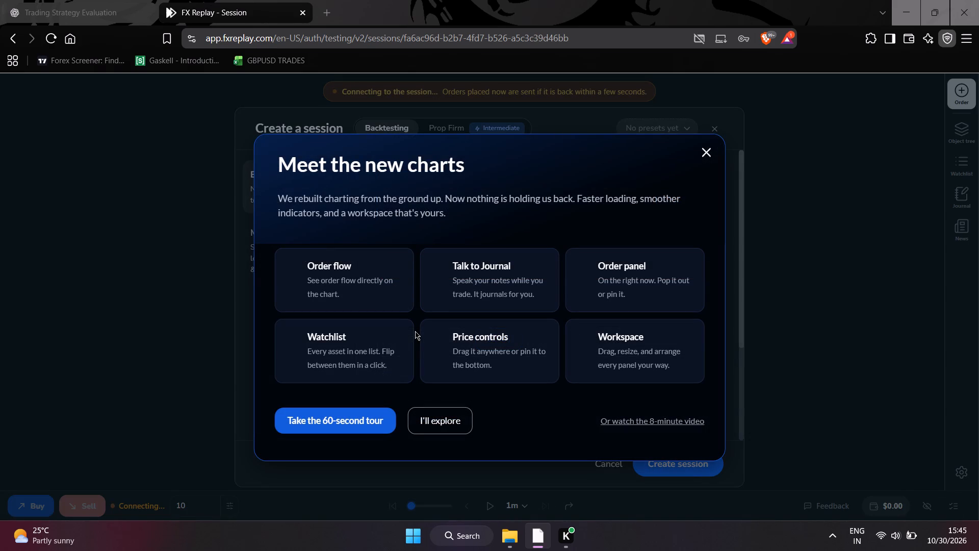
Clear the new session's chart by dismissing the charts introduction, the empty session form and the Talk to Journal tip.
{"action": "left_click", "coordinate": [704, 159]}
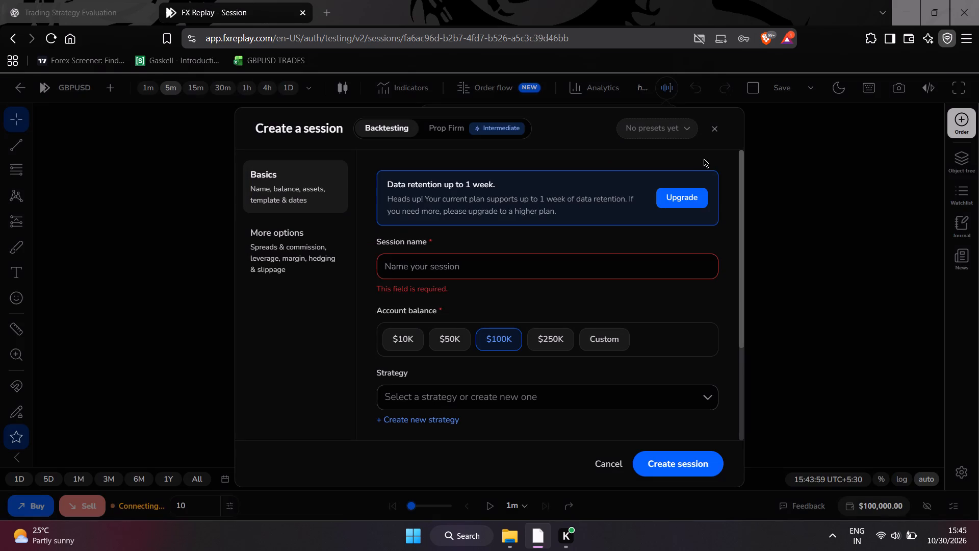
{"action": "left_click", "coordinate": [451, 274]}
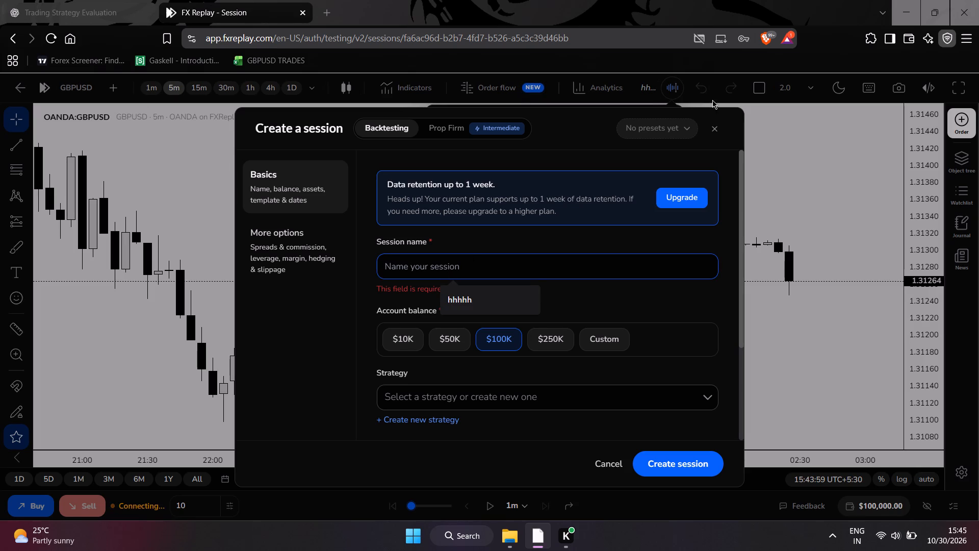
{"action": "left_click", "coordinate": [706, 129]}
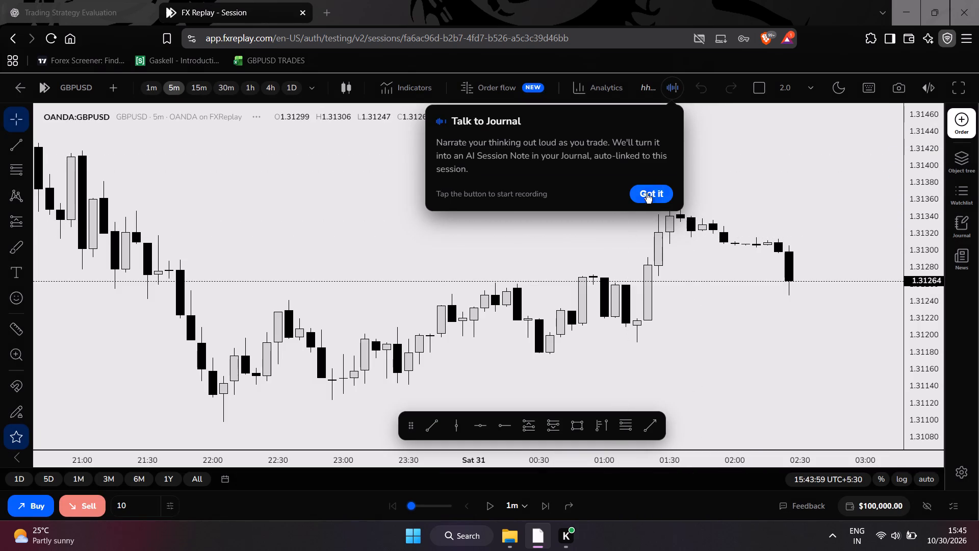
{"action": "left_click", "coordinate": [642, 197]}
Change the chart's canvas background to a very dark grey in the chart settings.
{"action": "scroll", "coordinate": [597, 246], "scroll_direction": "down", "scroll_amount": 10}
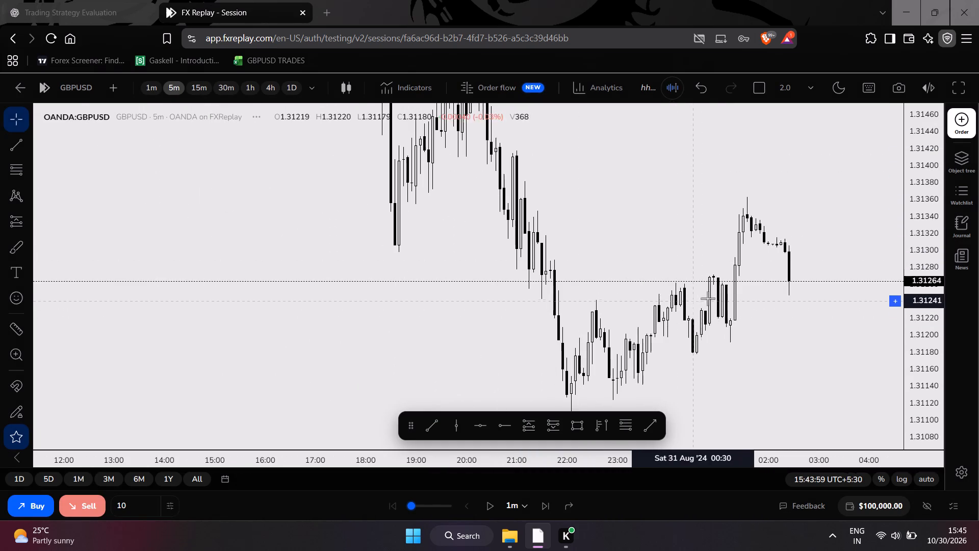
{"action": "triple_click", "coordinate": [710, 298]}
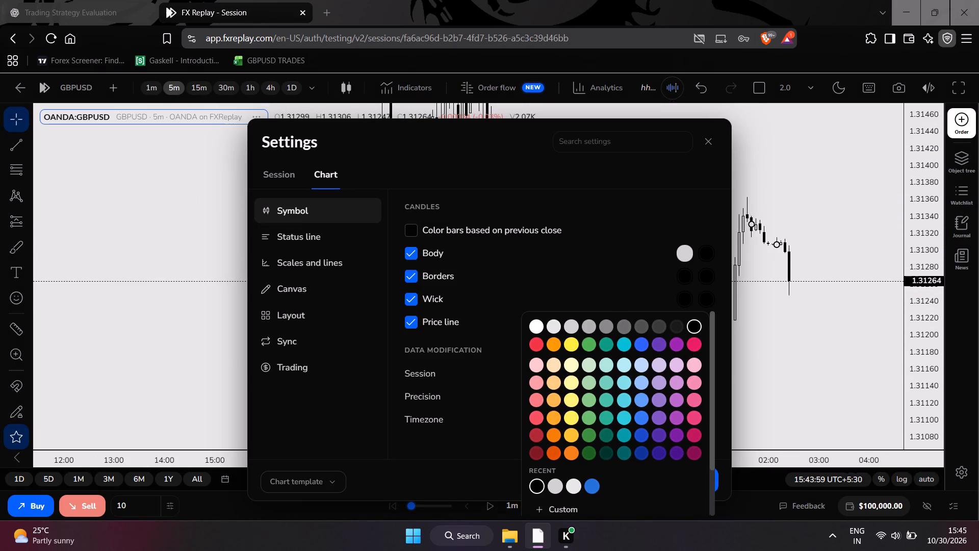
{"action": "left_click", "coordinate": [377, 148]}
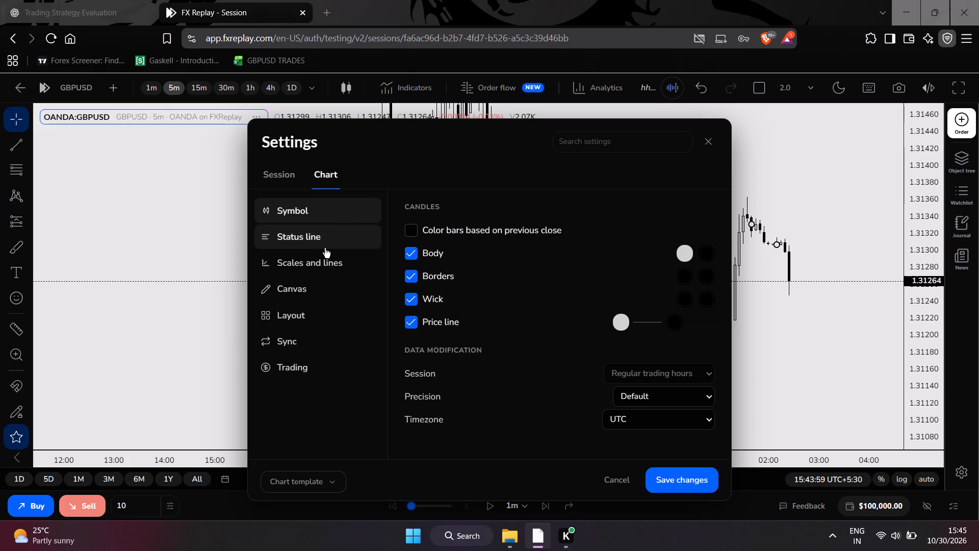
{"action": "left_click", "coordinate": [290, 179]}
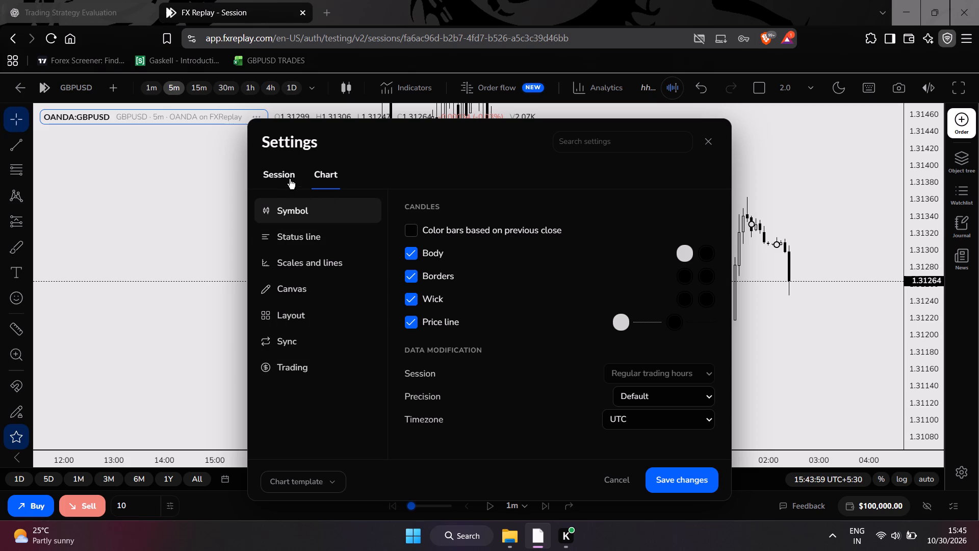
{"action": "left_click", "coordinate": [327, 172]}
{"action": "left_click", "coordinate": [292, 284]}
{"action": "left_click", "coordinate": [705, 227]}
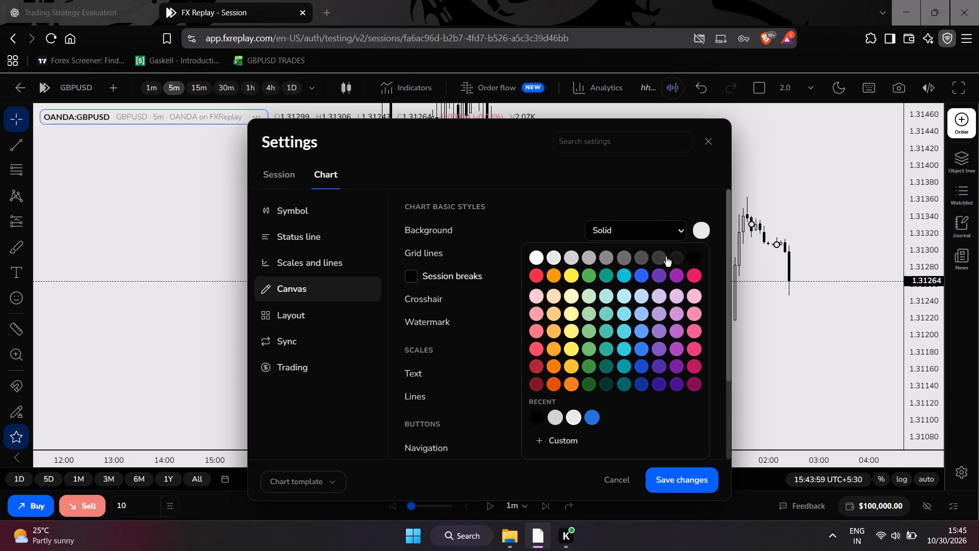
{"action": "left_click", "coordinate": [678, 260]}
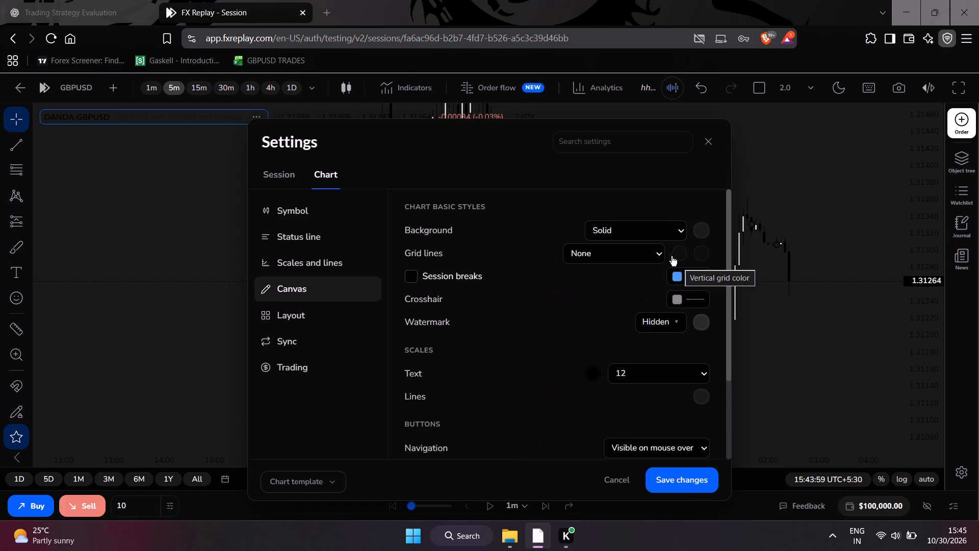
{"action": "left_click", "coordinate": [628, 194]}
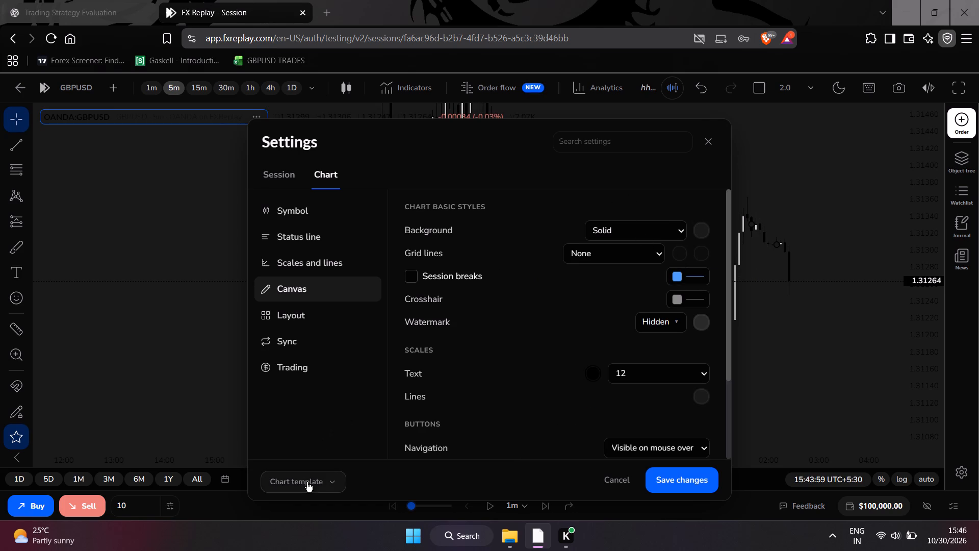
Reset the chart's styling to its defaults through the chart template options.
{"action": "left_click", "coordinate": [307, 482]}
{"action": "left_click", "coordinate": [303, 445]}
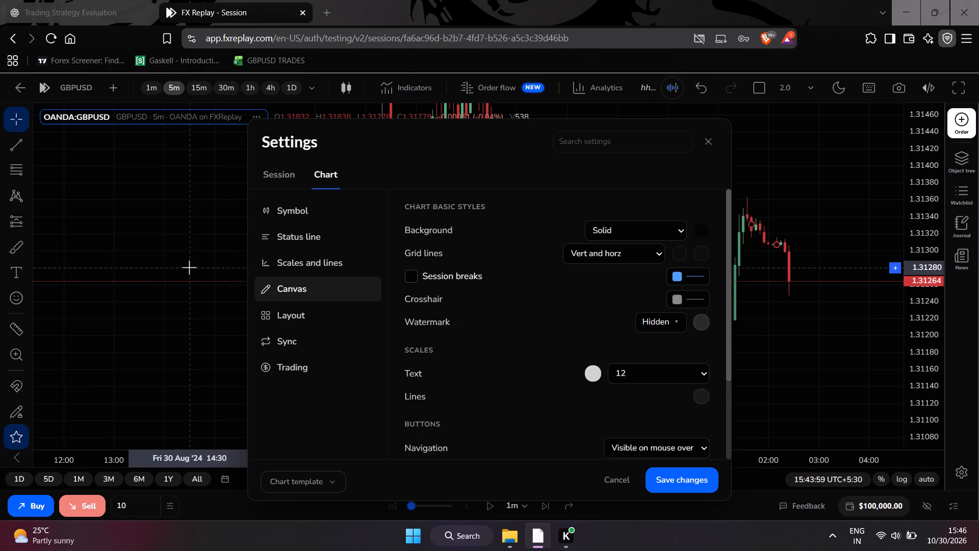
Change the watermark colour to light grey in the canvas settings.
{"action": "left_click", "coordinate": [704, 320]}
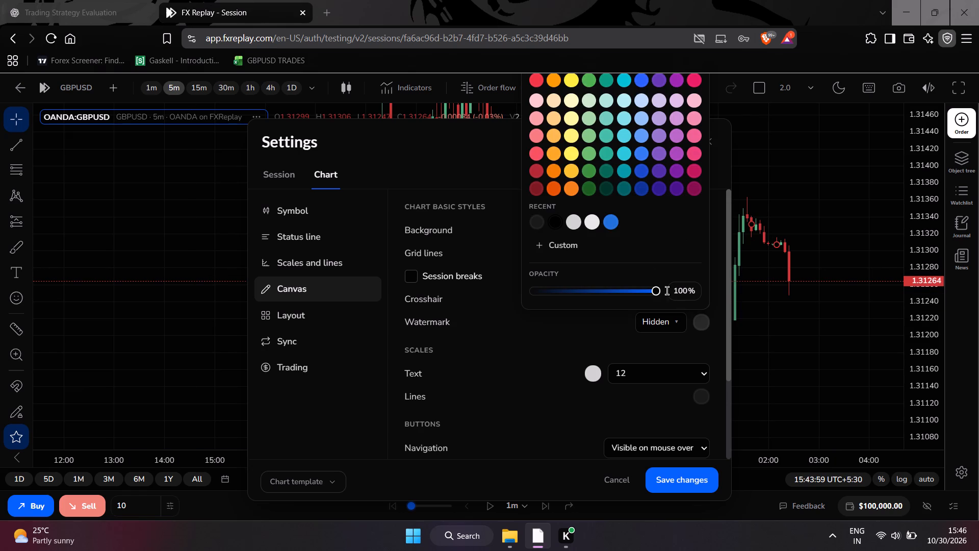
{"action": "left_click", "coordinate": [565, 221]}
{"action": "left_click", "coordinate": [582, 221]}
{"action": "left_click", "coordinate": [574, 221]}
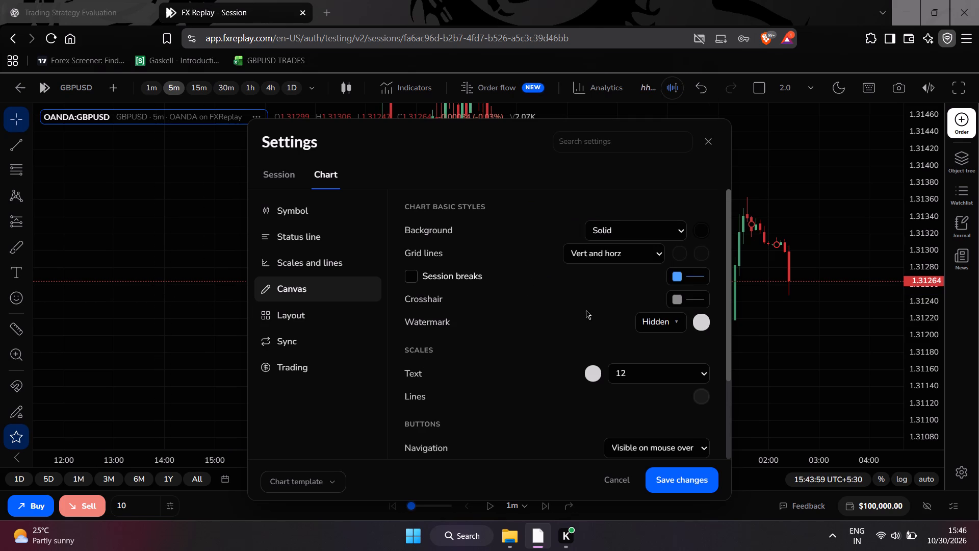
Set the crosshair to a solid line style and the grid lines to None.
{"action": "left_click", "coordinate": [679, 295]}
{"action": "scroll", "coordinate": [588, 458], "scroll_direction": "down", "scroll_amount": 2}
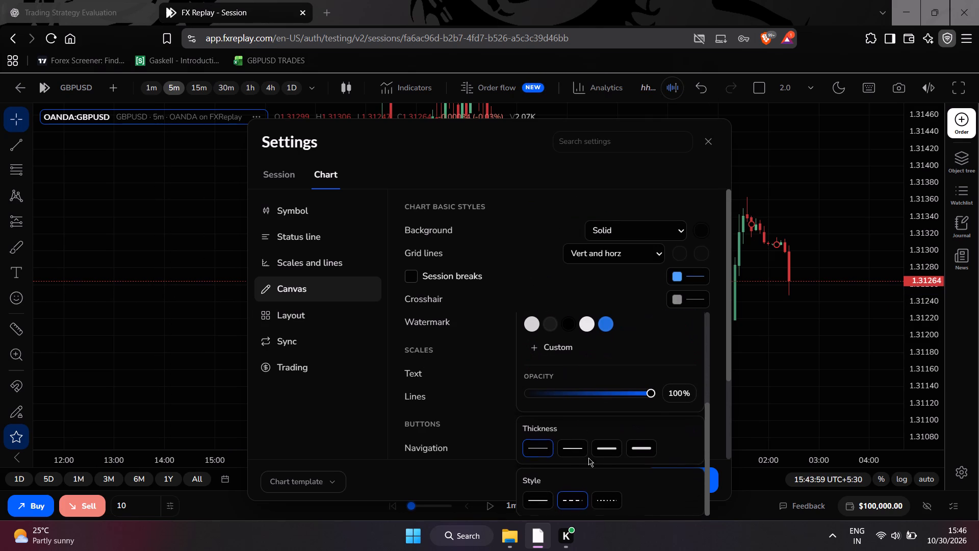
{"action": "left_click", "coordinate": [539, 496]}
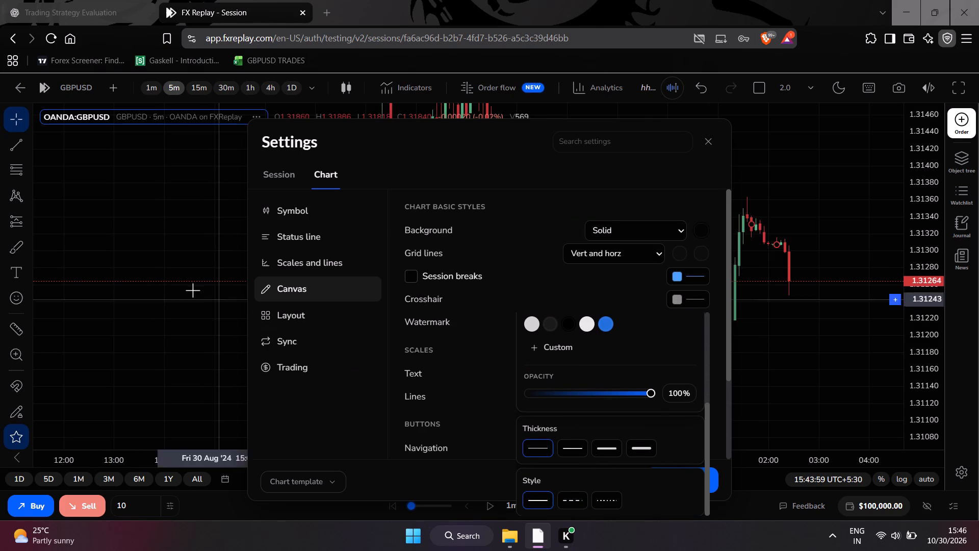
{"action": "left_click", "coordinate": [343, 410]}
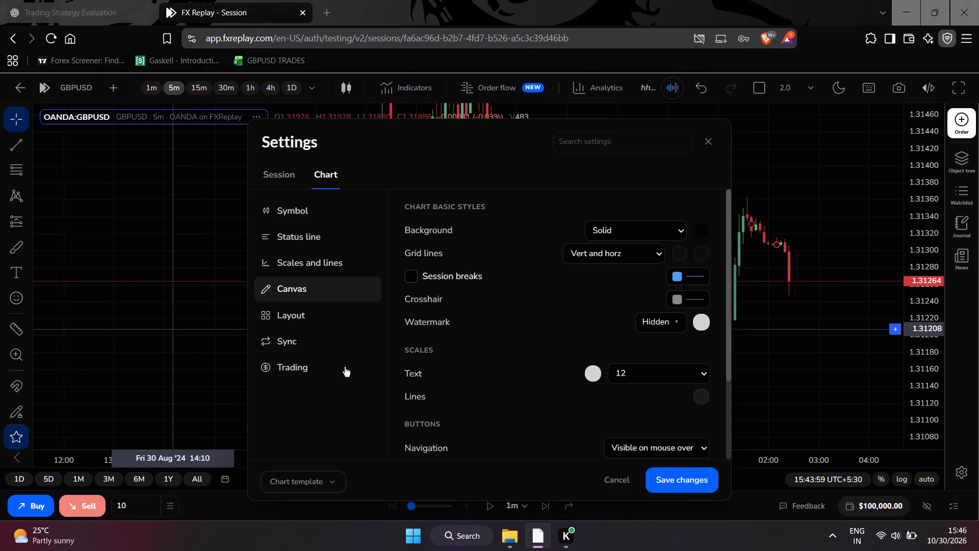
{"action": "left_click", "coordinate": [591, 252]}
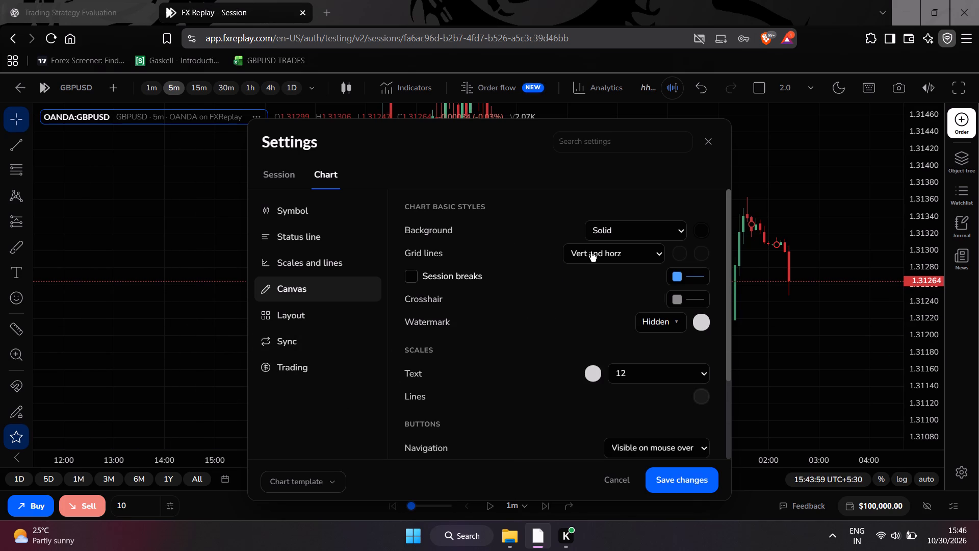
{"action": "left_click", "coordinate": [586, 317]}
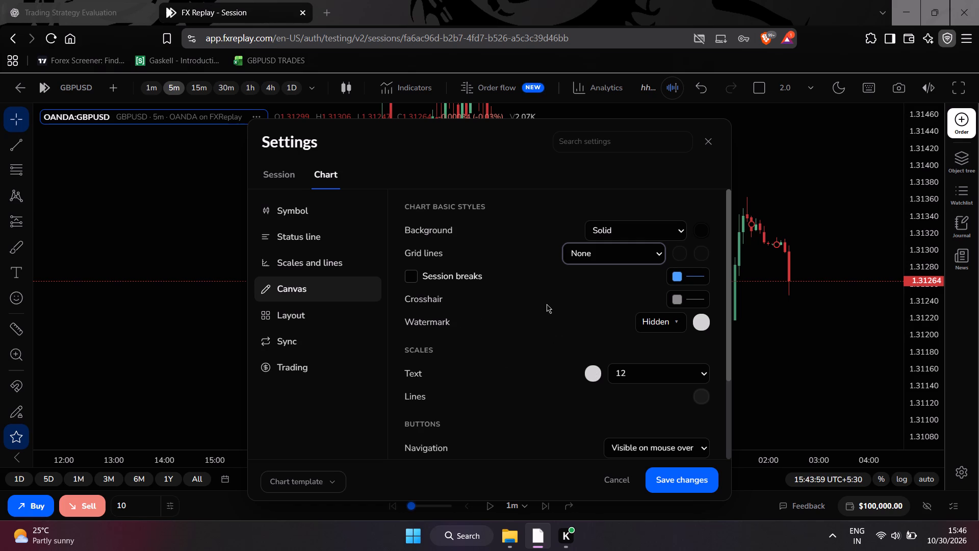
Set the candle body colours in the symbol settings to dark grey for rising candles and near-white for falling candles.
{"action": "left_click", "coordinate": [318, 220]}
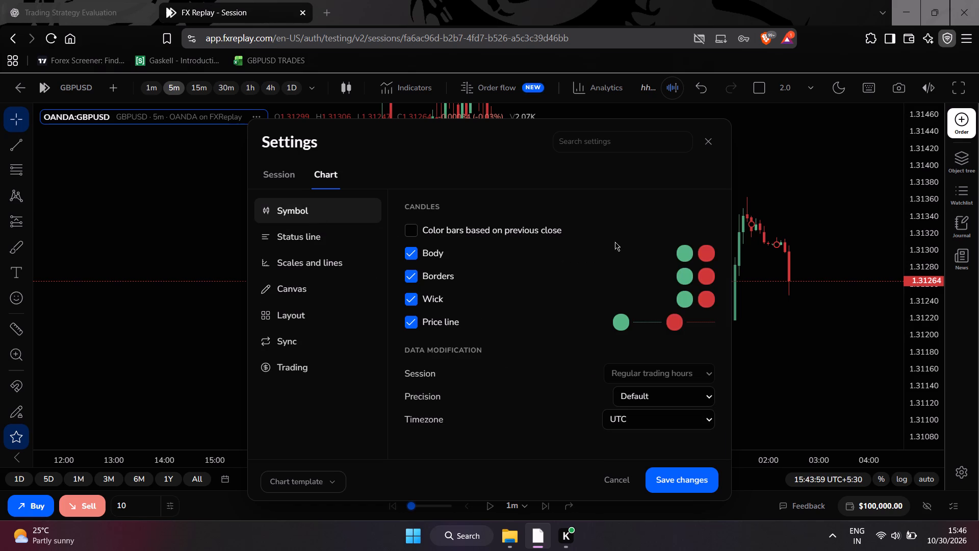
{"action": "left_click", "coordinate": [685, 255]}
{"action": "left_click", "coordinate": [607, 219]}
{"action": "left_click", "coordinate": [618, 318]}
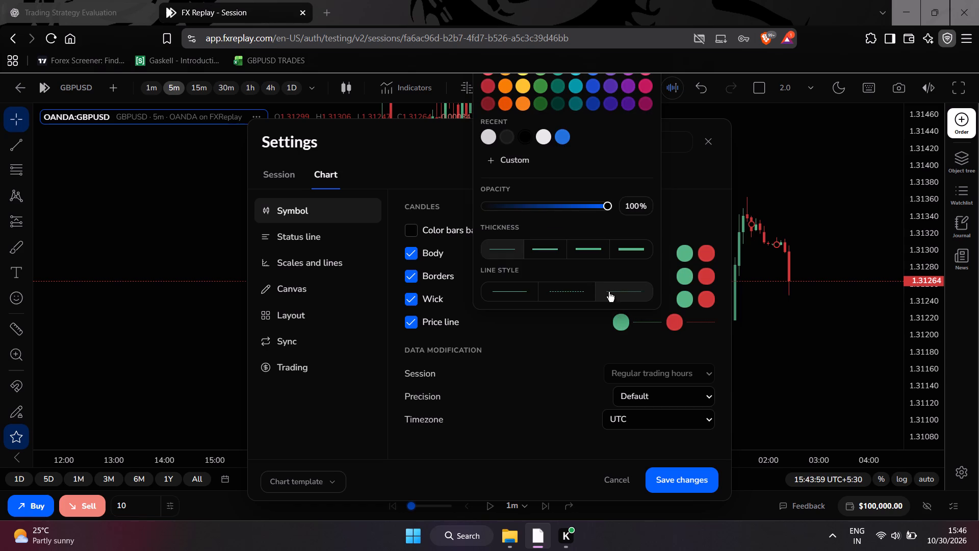
{"action": "left_click", "coordinate": [665, 167]}
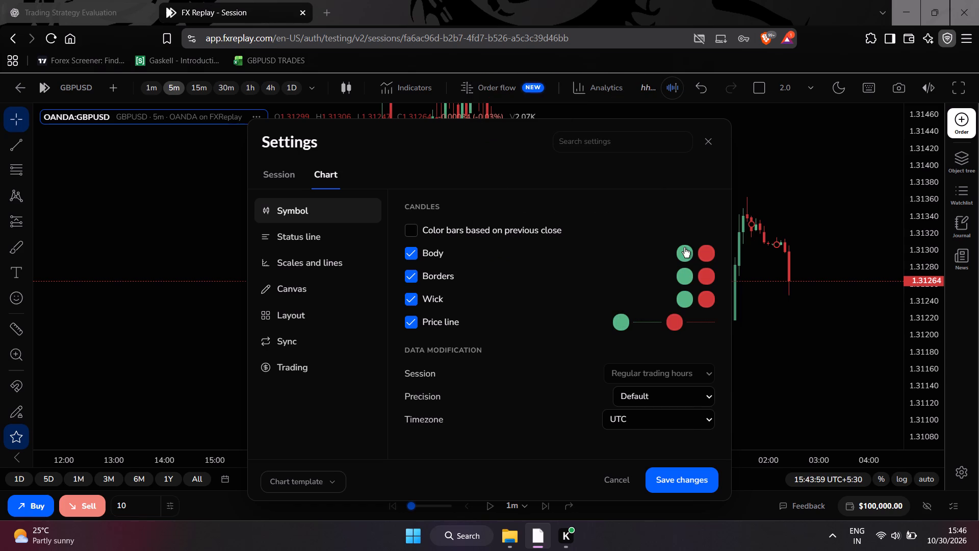
{"action": "left_click", "coordinate": [684, 247]}
{"action": "left_click", "coordinate": [629, 280]}
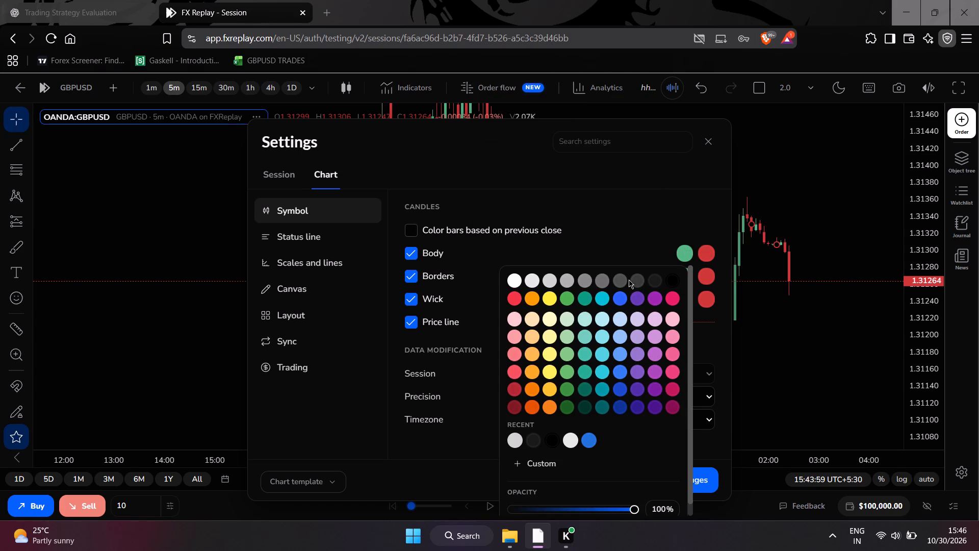
{"action": "left_click", "coordinate": [637, 280]}
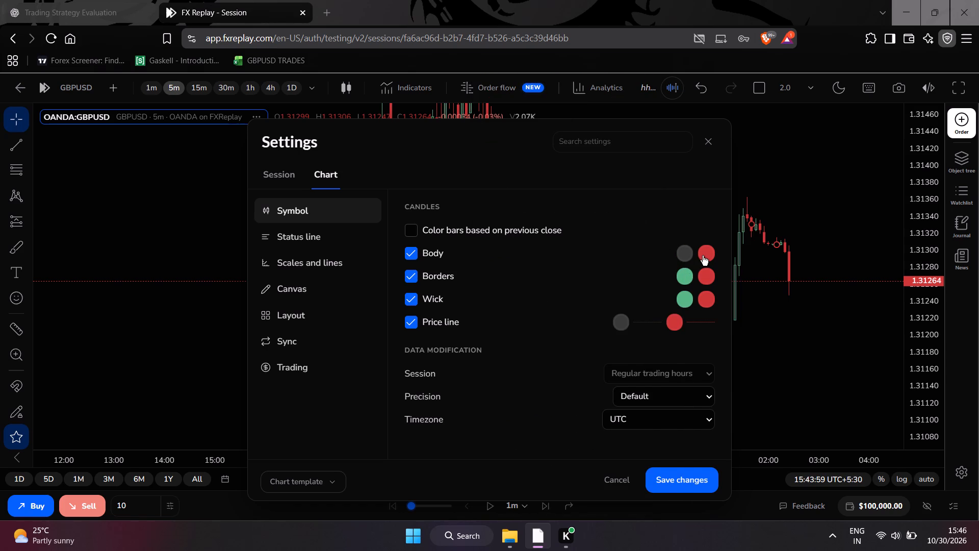
{"action": "left_click", "coordinate": [703, 256]}
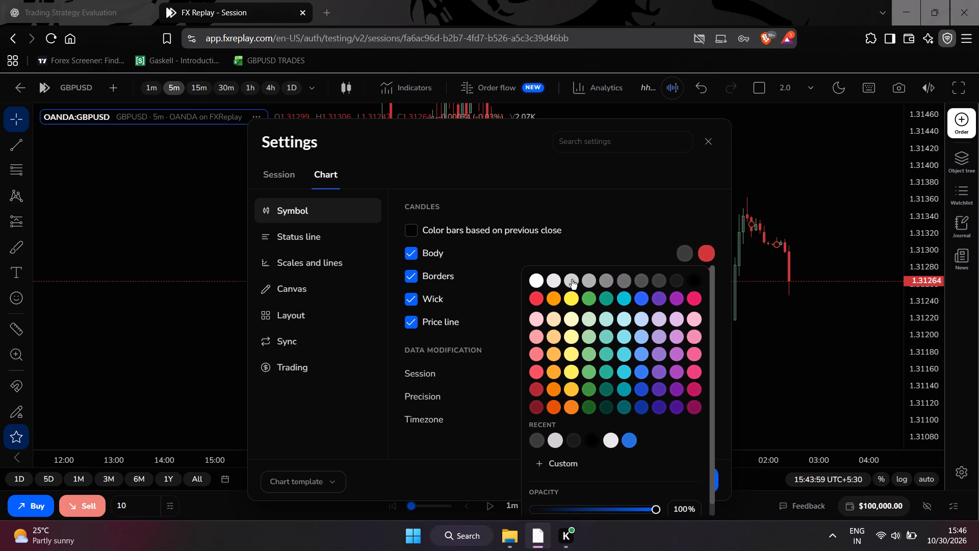
{"action": "left_click", "coordinate": [556, 277]}
Set the candle border colours to dark grey for rising candles and light grey for falling candles.
{"action": "left_click", "coordinate": [684, 269]}
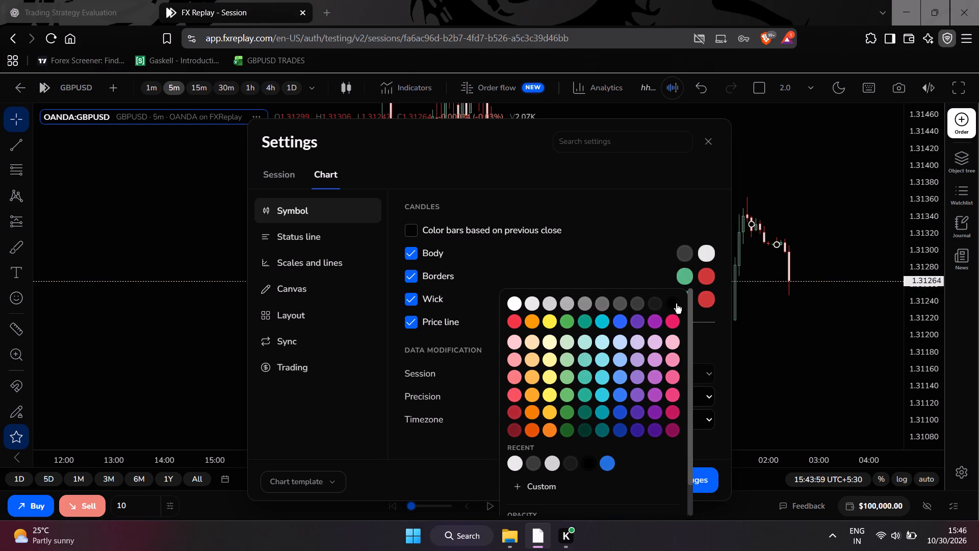
{"action": "left_click", "coordinate": [635, 306]}
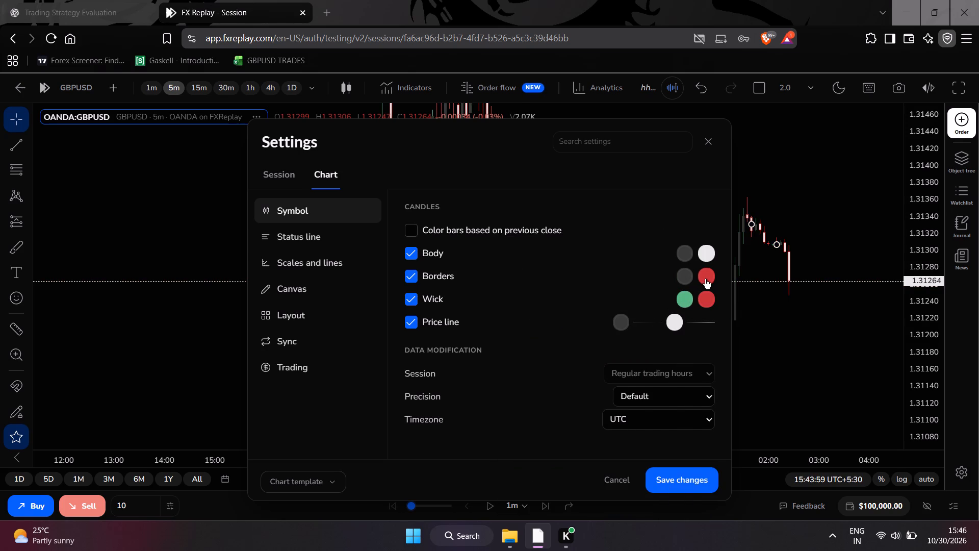
{"action": "left_click", "coordinate": [705, 279]}
{"action": "left_click", "coordinate": [568, 303]}
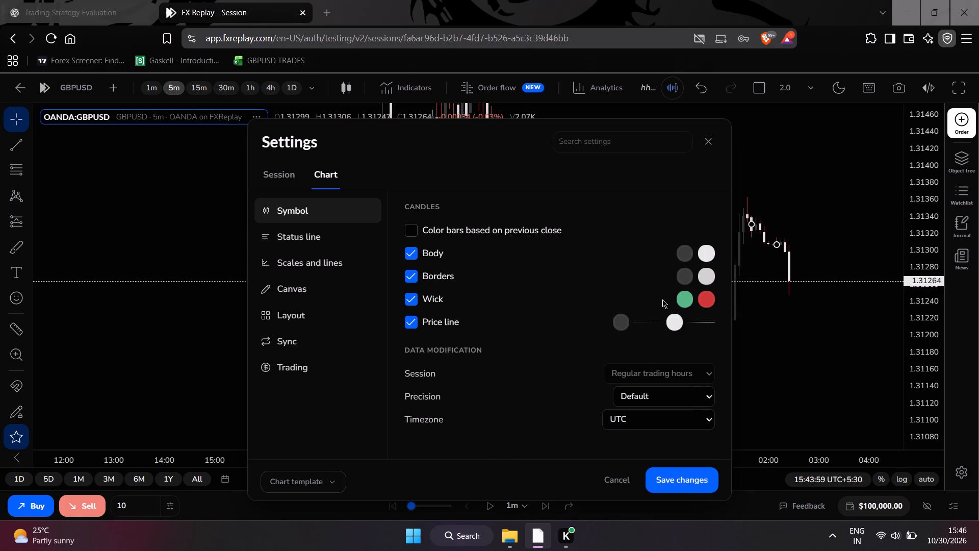
Set the wick colours of both rising and falling candles to light grey.
{"action": "left_click", "coordinate": [679, 296]}
{"action": "left_click", "coordinate": [547, 325]}
{"action": "left_click", "coordinate": [705, 298]}
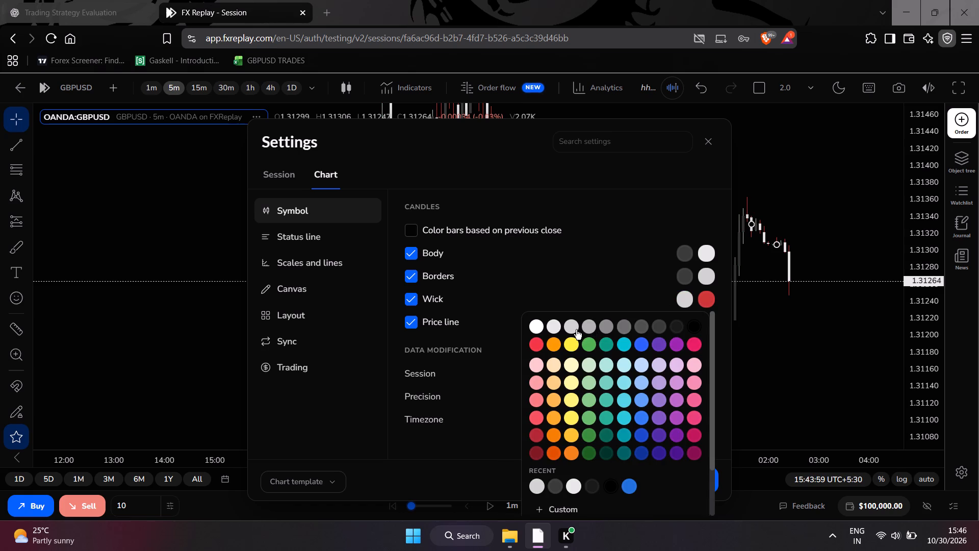
{"action": "left_click", "coordinate": [576, 330]}
Change the rising candles' body and border colours to medium grey and save the chart settings.
{"action": "left_click", "coordinate": [681, 261]}
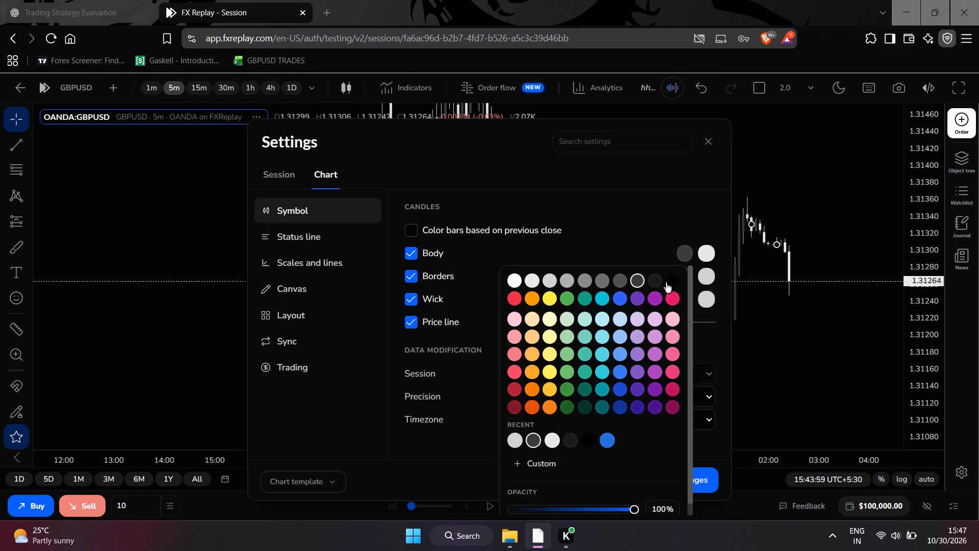
{"action": "left_click", "coordinate": [607, 283]}
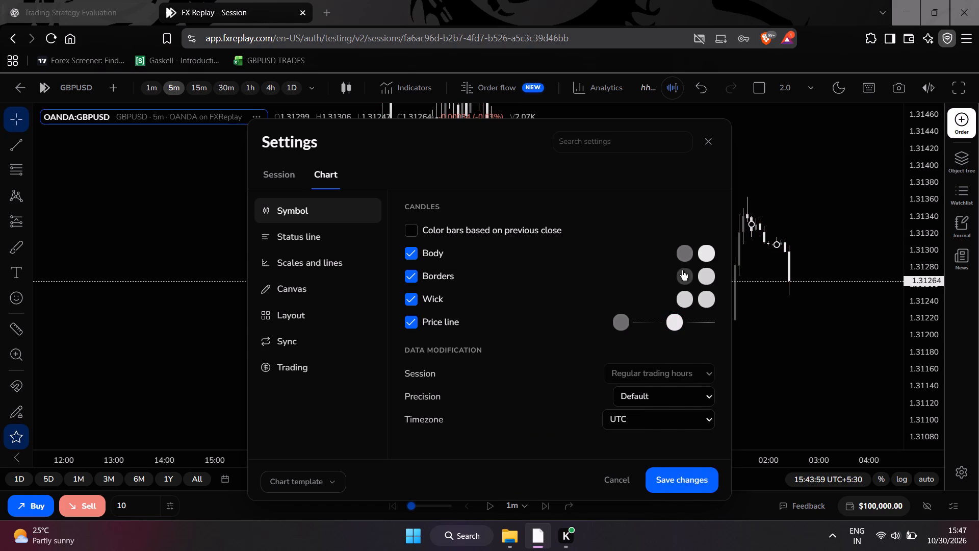
{"action": "left_click", "coordinate": [682, 274]}
{"action": "left_click", "coordinate": [597, 300]}
{"action": "left_click", "coordinate": [702, 480]}
Review the candles, reopen the chart settings, lighten the rising body and border colours by one grey shade, and save.
{"action": "scroll", "coordinate": [689, 272], "scroll_direction": "up", "scroll_amount": 2}
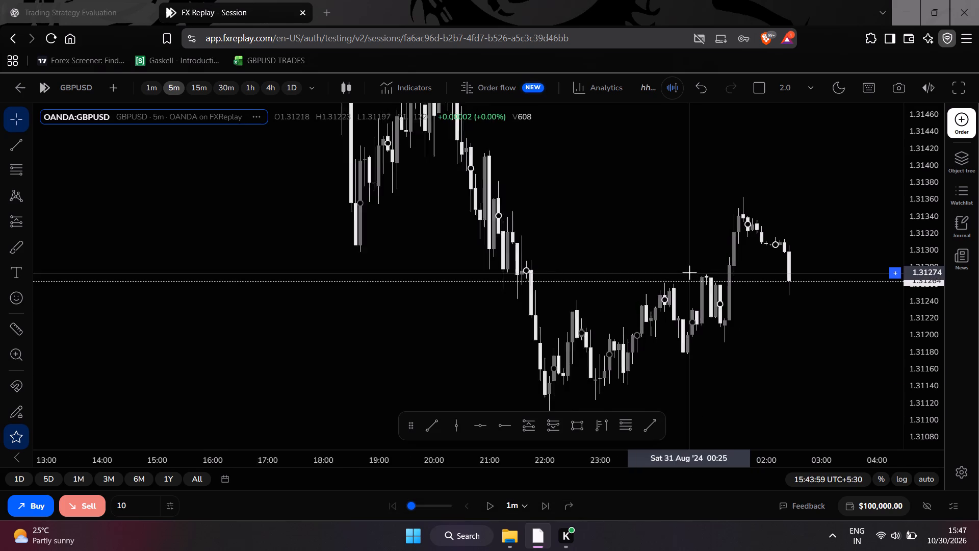
{"action": "scroll", "coordinate": [689, 272], "scroll_direction": "up", "scroll_amount": 2}
{"action": "left_click", "coordinate": [643, 235]}
{"action": "left_click_drag", "start_coordinate": [628, 230], "coordinate": [605, 212]}
{"action": "scroll", "coordinate": [605, 212], "scroll_direction": "down", "scroll_amount": 4}
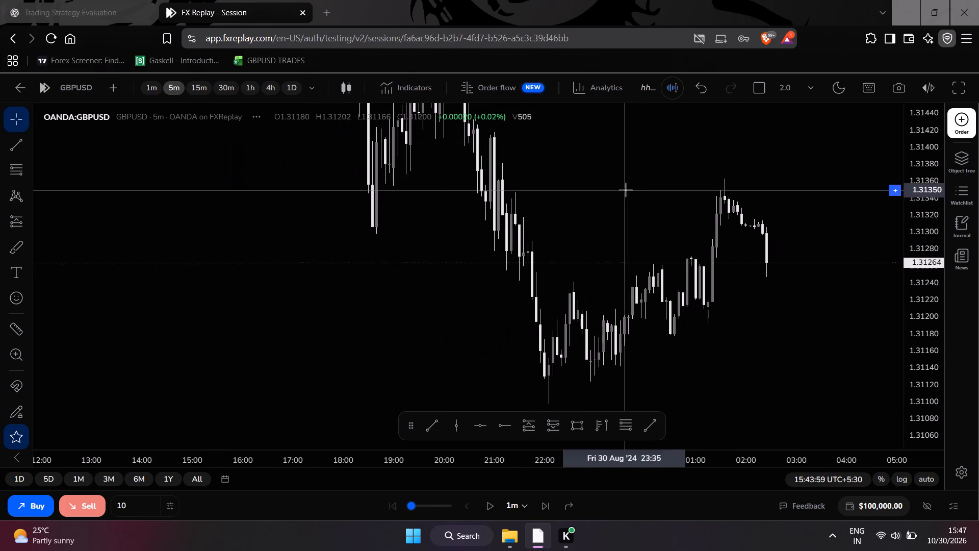
{"action": "left_click_drag", "start_coordinate": [626, 190], "coordinate": [584, 282]}
{"action": "scroll", "coordinate": [600, 284], "scroll_direction": "up", "scroll_amount": 2}
{"action": "triple_click", "coordinate": [667, 294]}
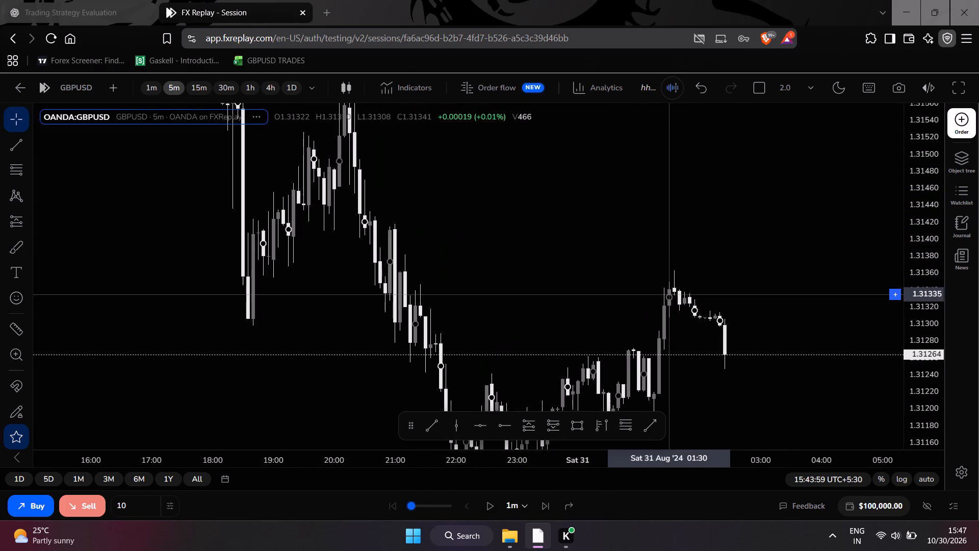
{"action": "left_click", "coordinate": [685, 257]}
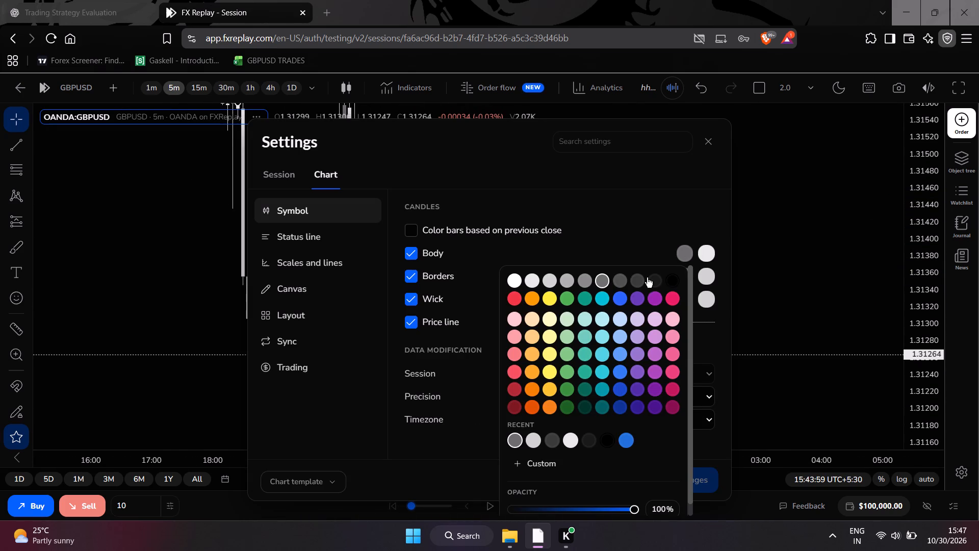
{"action": "left_click", "coordinate": [583, 279]}
{"action": "left_click", "coordinate": [687, 282]}
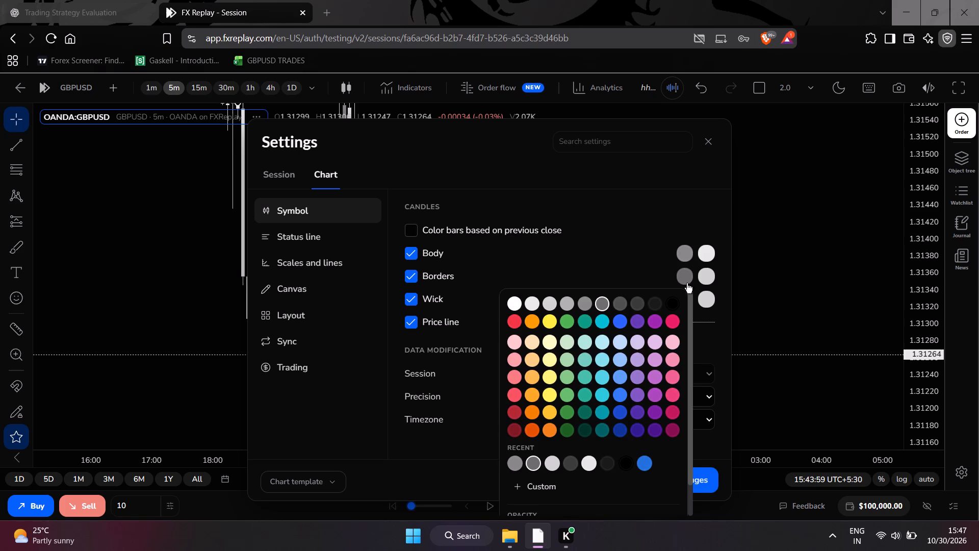
{"action": "left_click", "coordinate": [584, 300]}
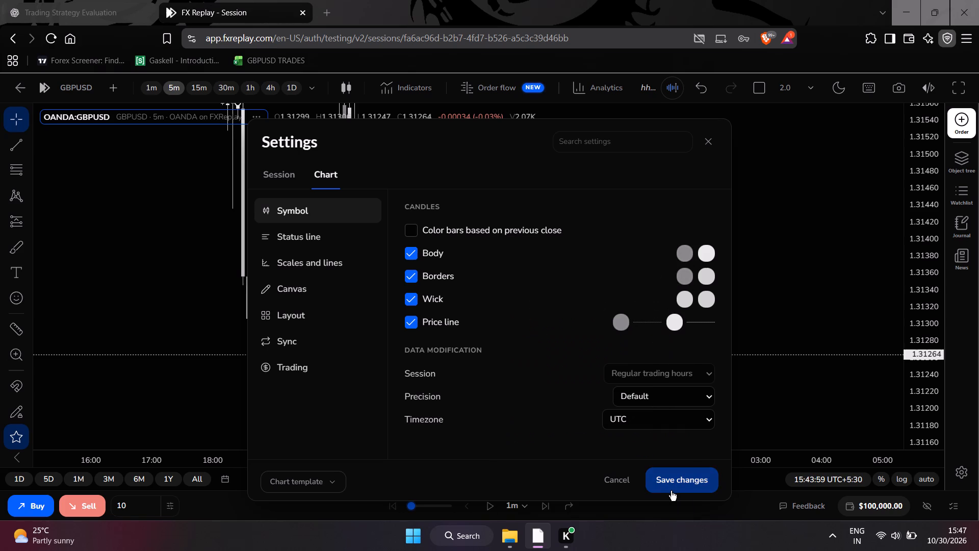
{"action": "left_click", "coordinate": [672, 485]}
Place a long position on the latest candles, starting around 00:10 on 31 August with entry at about 1.31198.
{"action": "scroll", "coordinate": [692, 259], "scroll_direction": "down", "scroll_amount": 3}
{"action": "left_click_drag", "start_coordinate": [700, 259], "coordinate": [730, 181]}
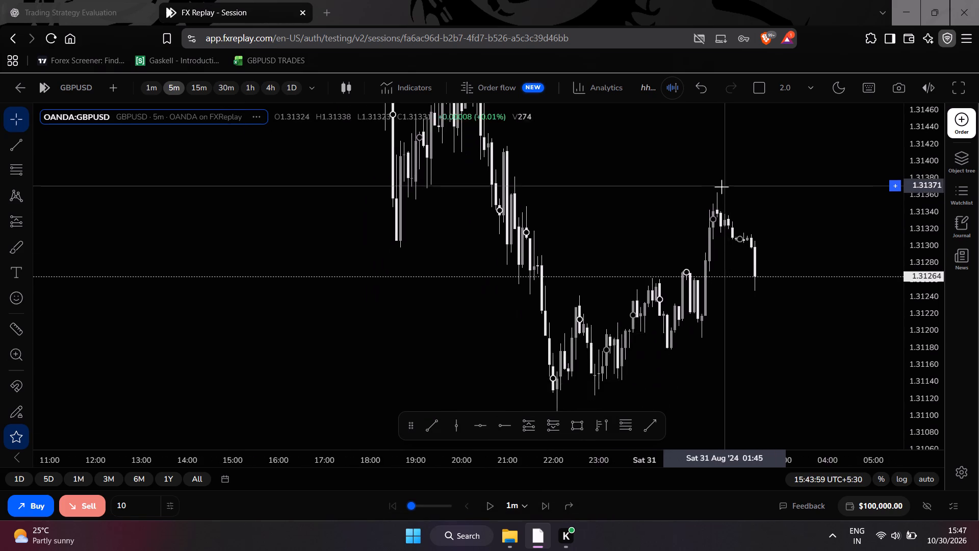
{"action": "scroll", "coordinate": [722, 187], "scroll_direction": "up", "scroll_amount": 3}
{"action": "double_click", "coordinate": [674, 185]}
{"action": "scroll", "coordinate": [648, 200], "scroll_direction": "down", "scroll_amount": 3}
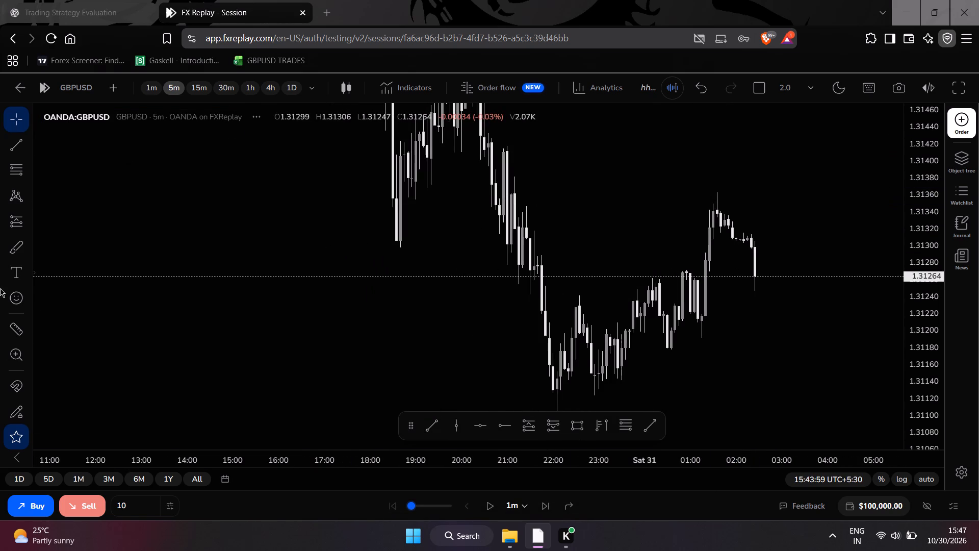
{"action": "left_click", "coordinate": [12, 226]}
{"action": "left_click", "coordinate": [654, 352]}
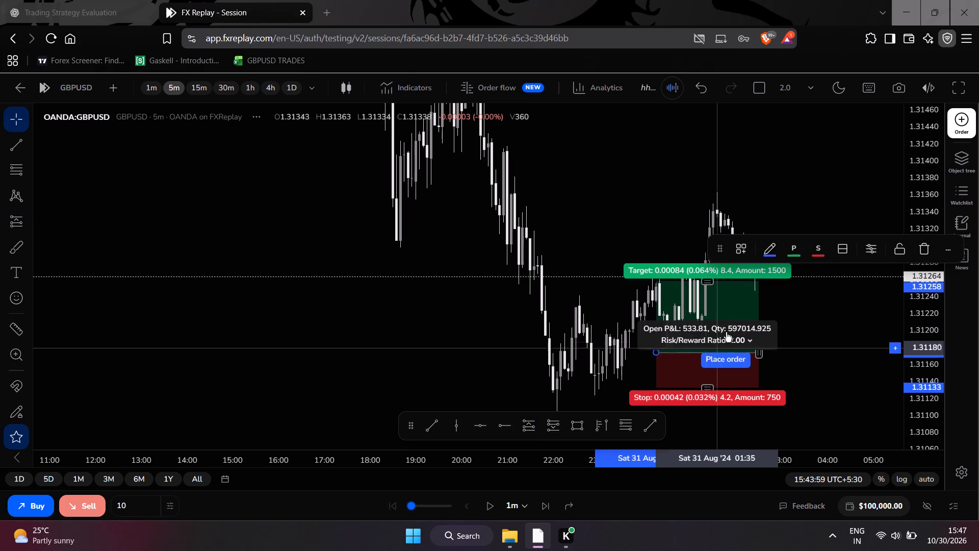
{"action": "left_click_drag", "start_coordinate": [734, 304], "coordinate": [730, 284]}
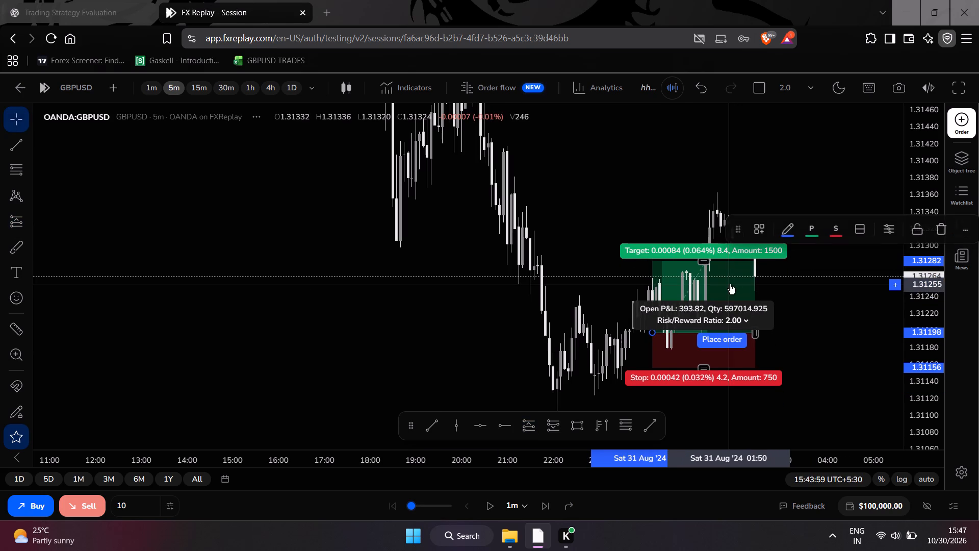
Change the long position's profit zone colour to blue.
{"action": "left_click", "coordinate": [806, 232]}
{"action": "left_click", "coordinate": [833, 276]}
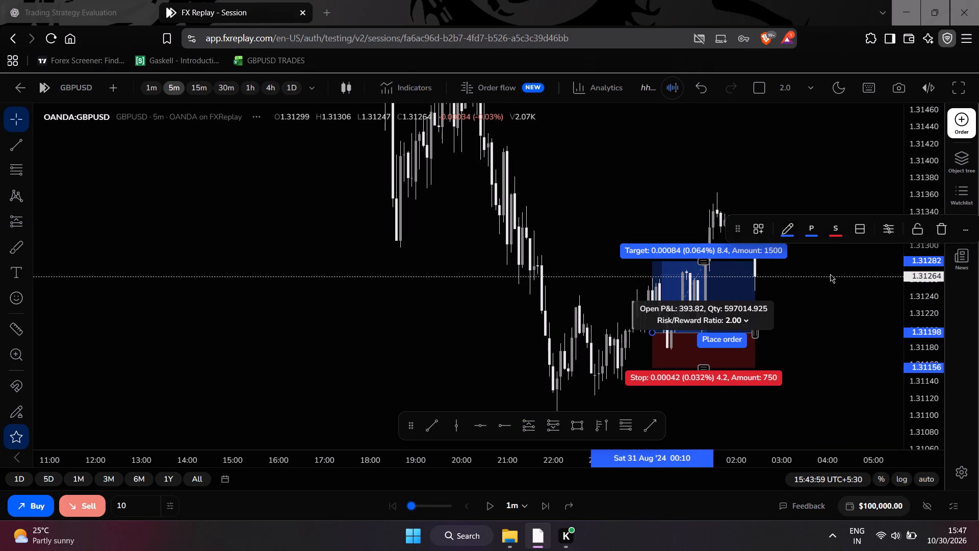
Change the long position's stop zone colour to light grey.
{"action": "left_click", "coordinate": [835, 235]}
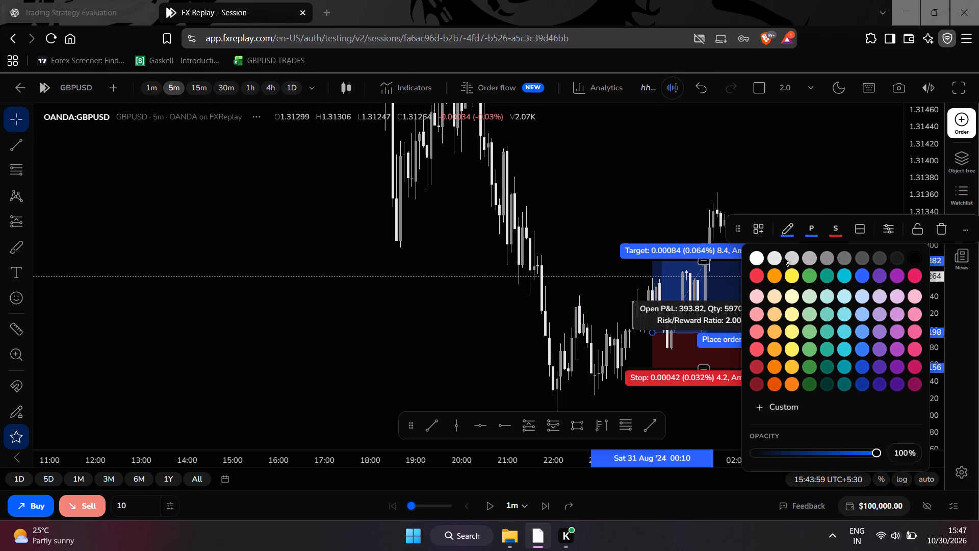
{"action": "left_click", "coordinate": [784, 257]}
{"action": "left_click", "coordinate": [789, 257]}
{"action": "left_click", "coordinate": [792, 307]}
Delete the long position from the chart.
{"action": "scroll", "coordinate": [855, 309], "scroll_direction": "down", "scroll_amount": 3}
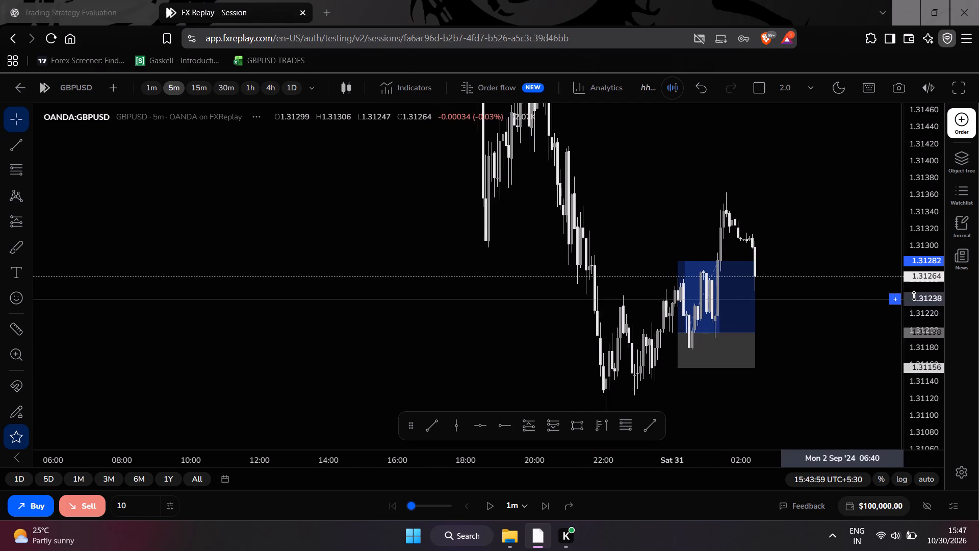
{"action": "scroll", "coordinate": [915, 295], "scroll_direction": "up", "scroll_amount": 5}
{"action": "scroll", "coordinate": [800, 315], "scroll_direction": "up", "scroll_amount": 5}
{"action": "middle_click", "coordinate": [724, 319]}
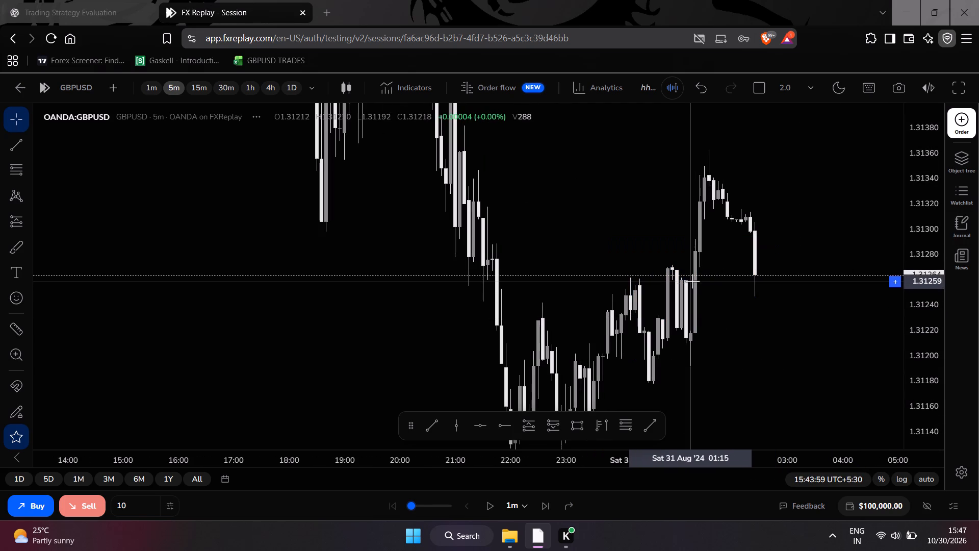
Turn off the price line in the chart's symbol settings and save the changes.
{"action": "double_click", "coordinate": [684, 294]}
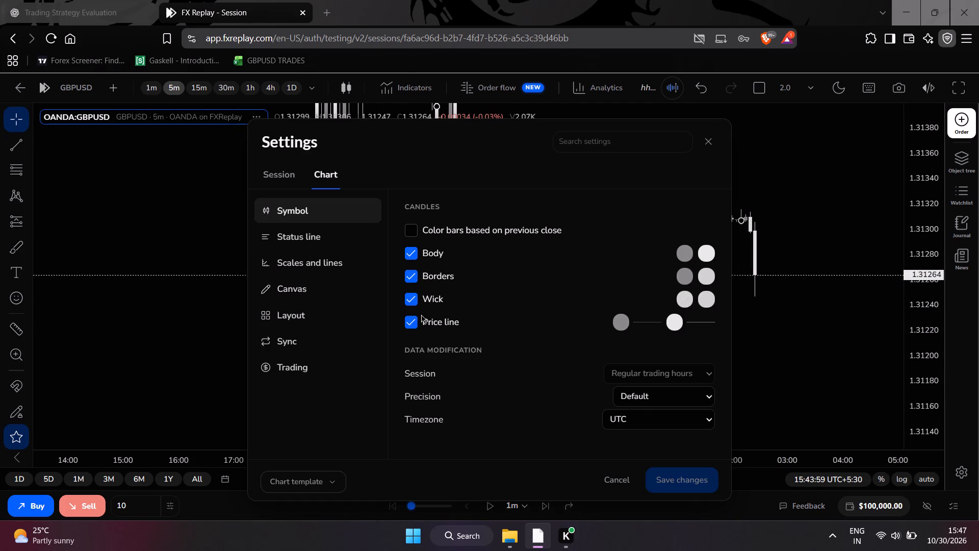
{"action": "left_click", "coordinate": [411, 318]}
{"action": "left_click", "coordinate": [707, 476]}
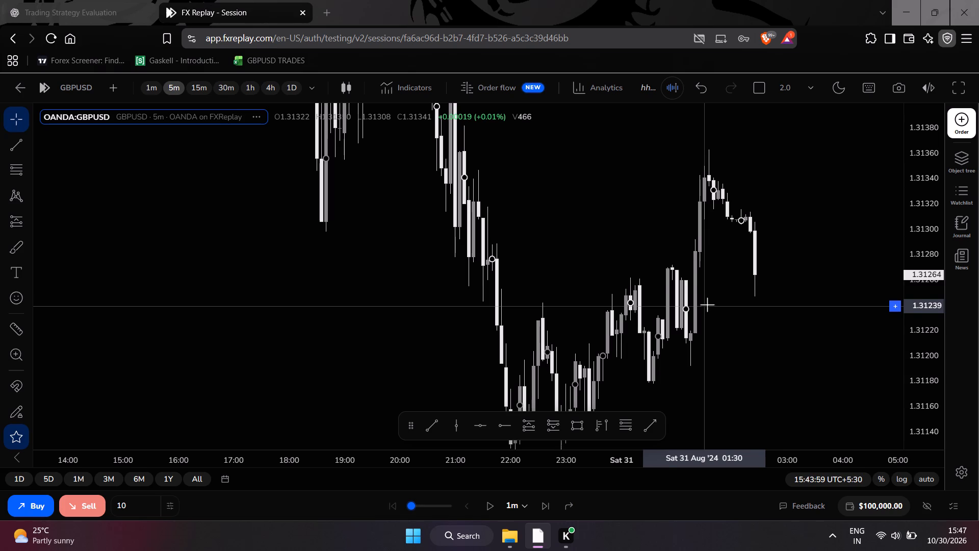
Examine the restyled 5-minute candles at different zoom levels and price scales.
{"action": "scroll", "coordinate": [726, 192], "scroll_direction": "down", "scroll_amount": 8}
{"action": "left_click_drag", "start_coordinate": [919, 229], "coordinate": [874, 400]}
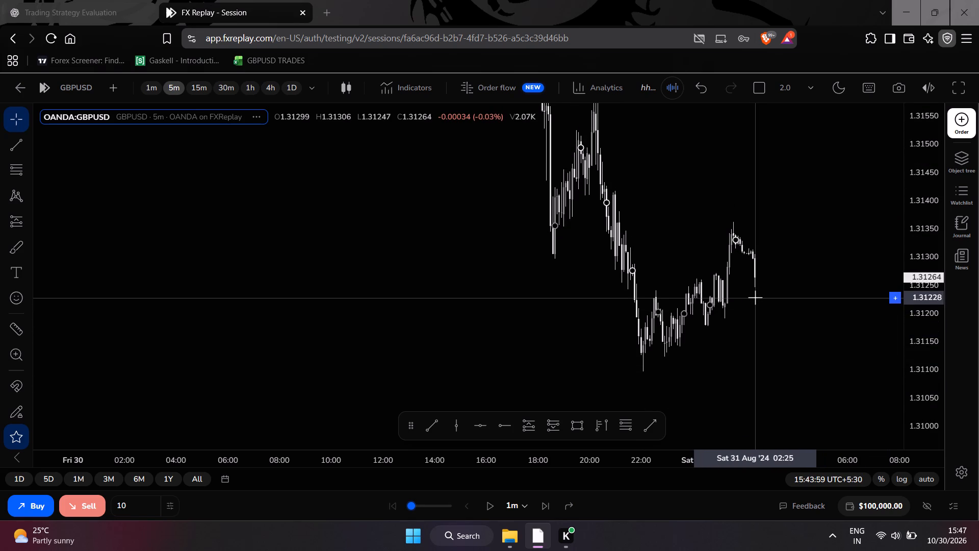
{"action": "scroll", "coordinate": [755, 297], "scroll_direction": "up", "scroll_amount": 4}
{"action": "left_click_drag", "start_coordinate": [755, 298], "coordinate": [686, 342]}
{"action": "scroll", "coordinate": [739, 307], "scroll_direction": "up", "scroll_amount": 2}
{"action": "left_click_drag", "start_coordinate": [714, 316], "coordinate": [734, 317]}
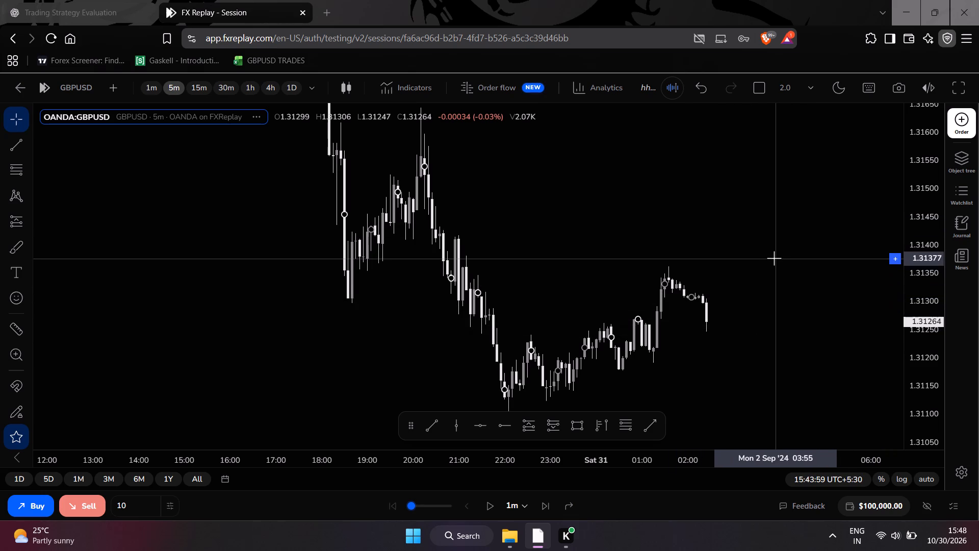
{"action": "scroll", "coordinate": [774, 258], "scroll_direction": "down", "scroll_amount": 3}
{"action": "left_click_drag", "start_coordinate": [756, 312], "coordinate": [791, 313]}
{"action": "scroll", "coordinate": [775, 323], "scroll_direction": "up", "scroll_amount": 2}
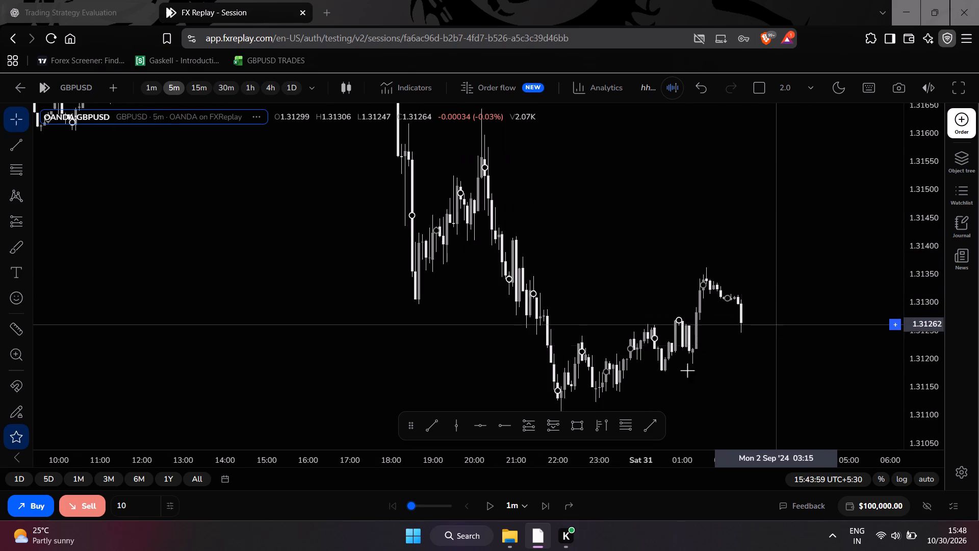
Advance the replay in 1-minute steps to about 02:43 on 2 September 2024.
{"action": "left_click", "coordinate": [542, 504]}
{"action": "left_click", "coordinate": [542, 504]}
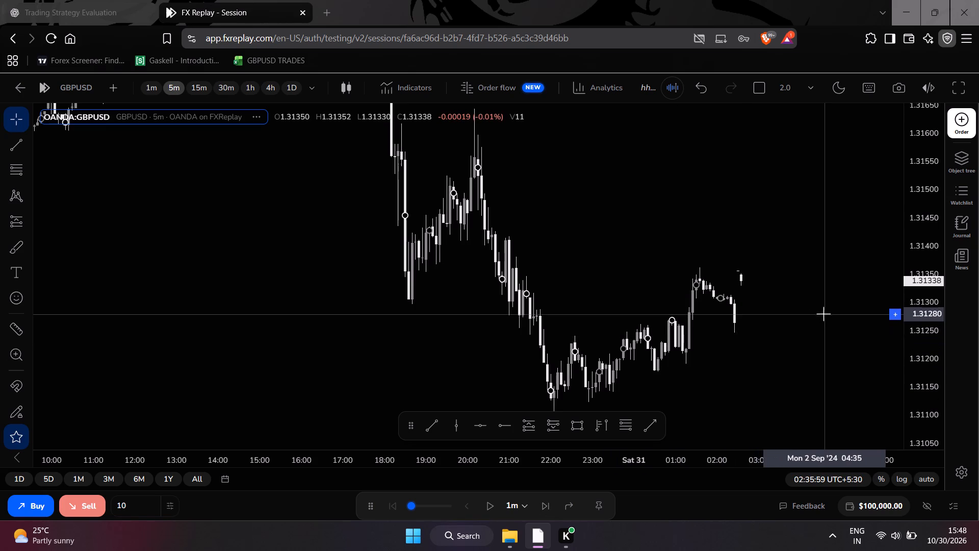
{"action": "left_click_drag", "start_coordinate": [823, 314], "coordinate": [690, 301]}
{"action": "triple_click", "coordinate": [538, 508]}
{"action": "triple_click", "coordinate": [538, 508]}
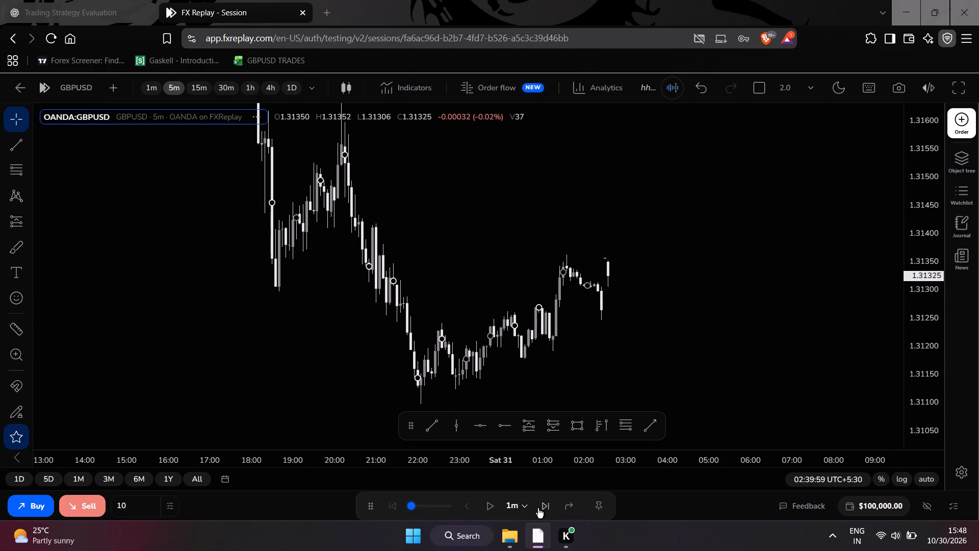
{"action": "left_click", "coordinate": [538, 508]}
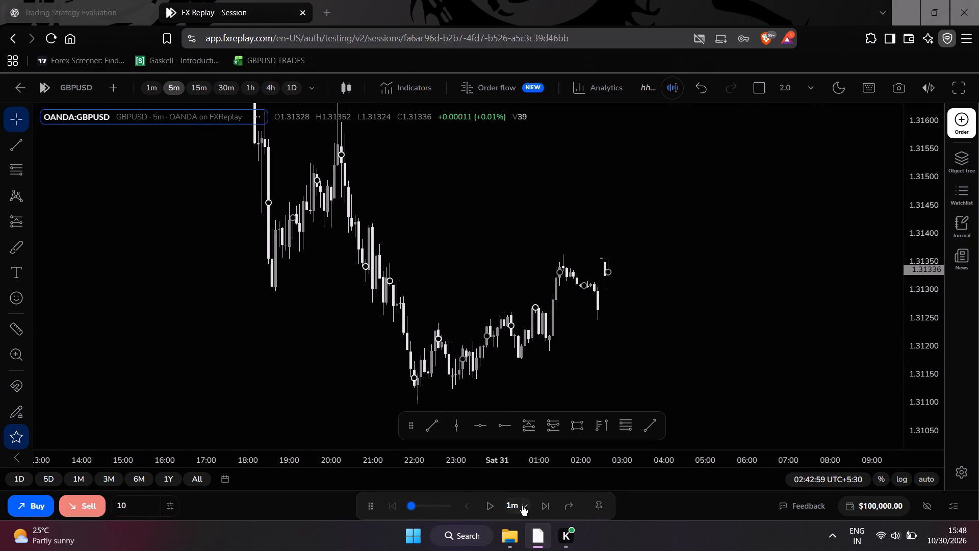
Switch the GBPUSD chart to the 15-minute timeframe.
{"action": "left_click", "coordinate": [523, 507]}
{"action": "left_click", "coordinate": [206, 95]}
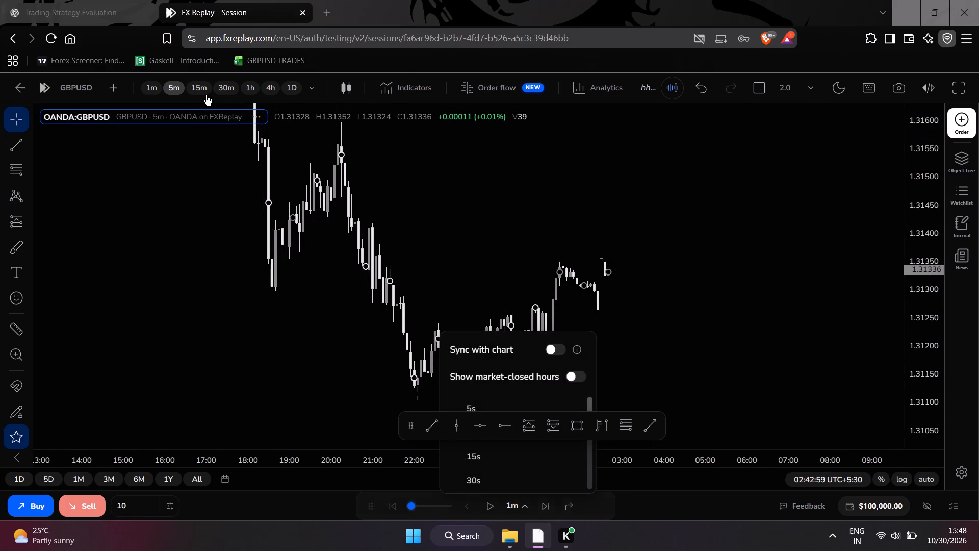
Advance the replay in 1-minute steps to about 02:59 on the 15-minute chart.
{"action": "scroll", "coordinate": [763, 306], "scroll_direction": "down", "scroll_amount": 2}
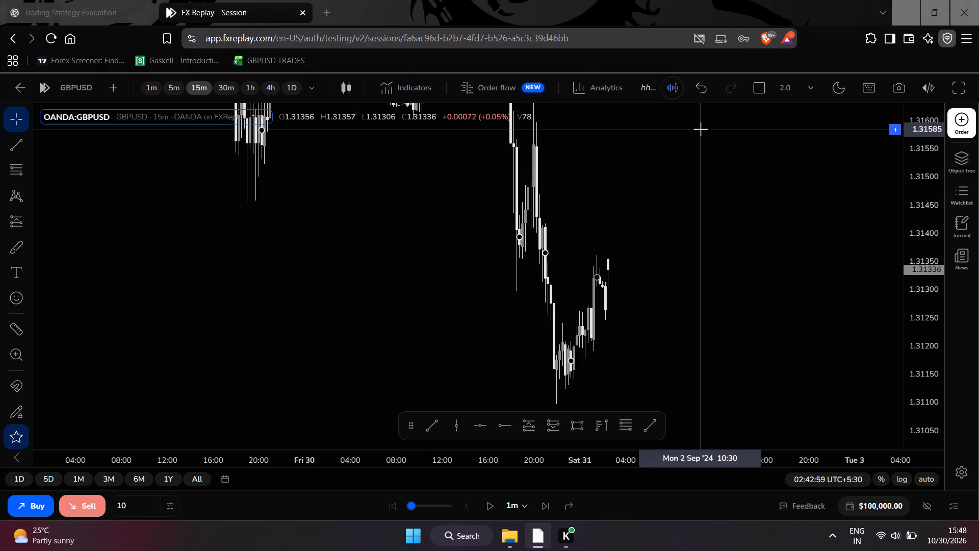
{"action": "left_click_drag", "start_coordinate": [921, 233], "coordinate": [892, 443]}
{"action": "scroll", "coordinate": [789, 272], "scroll_direction": "down", "scroll_amount": 7}
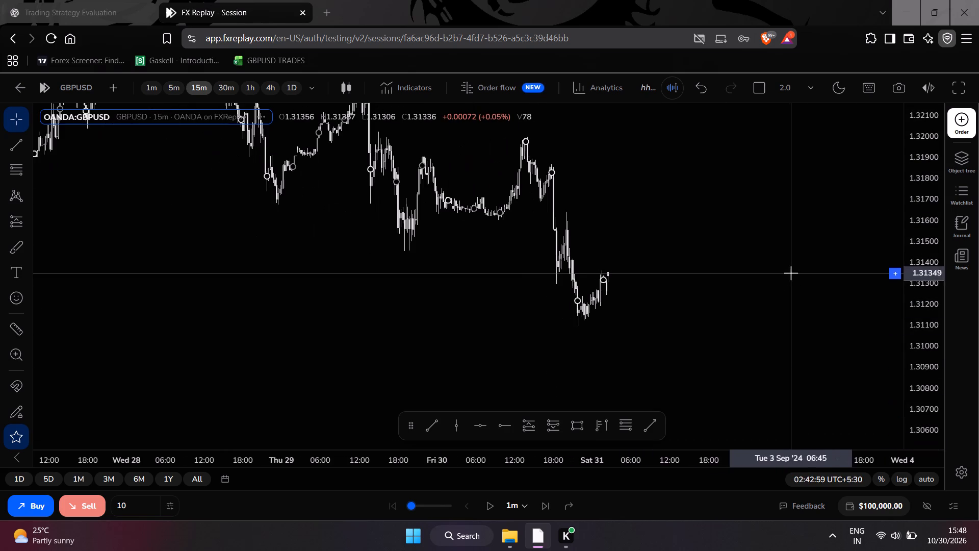
{"action": "left_click_drag", "start_coordinate": [651, 233], "coordinate": [734, 255]}
{"action": "scroll", "coordinate": [734, 255], "scroll_direction": "up", "scroll_amount": 4}
{"action": "right_click_drag", "start_coordinate": [122, 360], "coordinate": [59, 379], "text": "ctrl"}
{"action": "key", "text": "ctrl+space"}
{"action": "key", "text": "ctrl+space"}
{"action": "key", "text": "ctrl+space"}
{"action": "key", "text": "ctrl+space"}
{"action": "key", "text": "ctrl+space"}
{"action": "key", "text": "ctrl+space"}
{"action": "key", "text": "ctrl+space"}
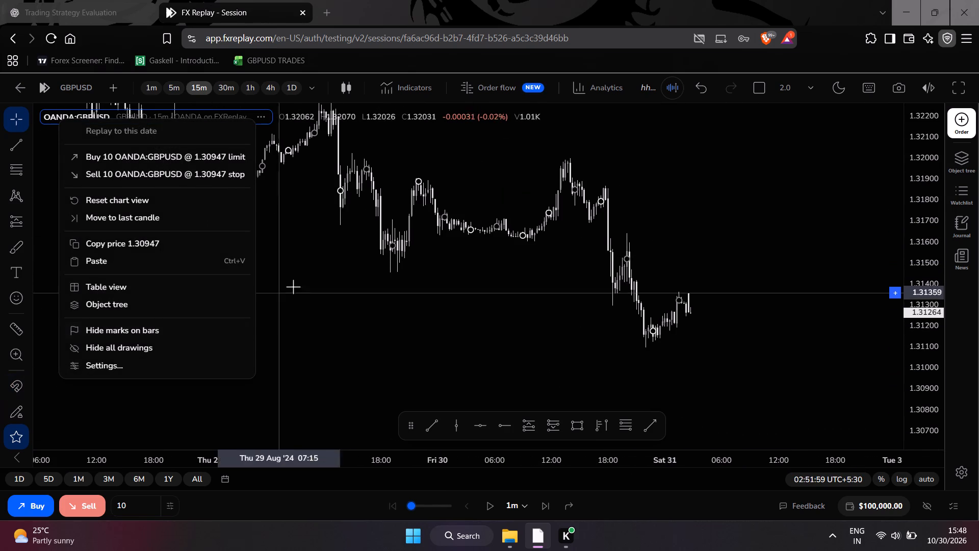
{"action": "key", "text": "ctrl+space"}
{"action": "key", "text": "ctrl+space"}
{"action": "key", "text": "ctrl+space"}
{"action": "left_click", "coordinate": [374, 287]}
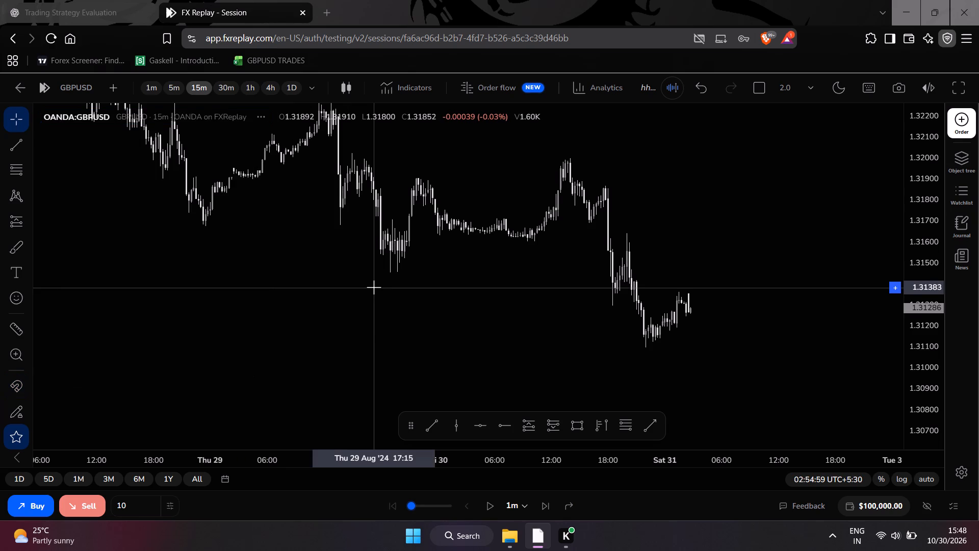
{"action": "key", "text": "ctrl+space"}
{"action": "key", "text": "ctrl+space"}
{"action": "key", "text": "ctrl+space"}
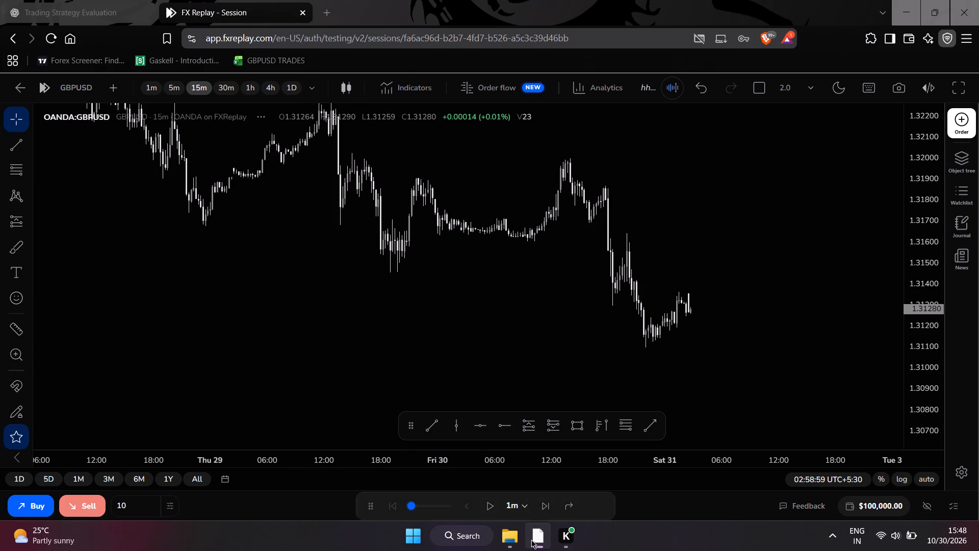
Set the replay step interval to 15m.
{"action": "left_click", "coordinate": [519, 506]}
{"action": "scroll", "coordinate": [494, 437], "scroll_direction": "down", "scroll_amount": 2}
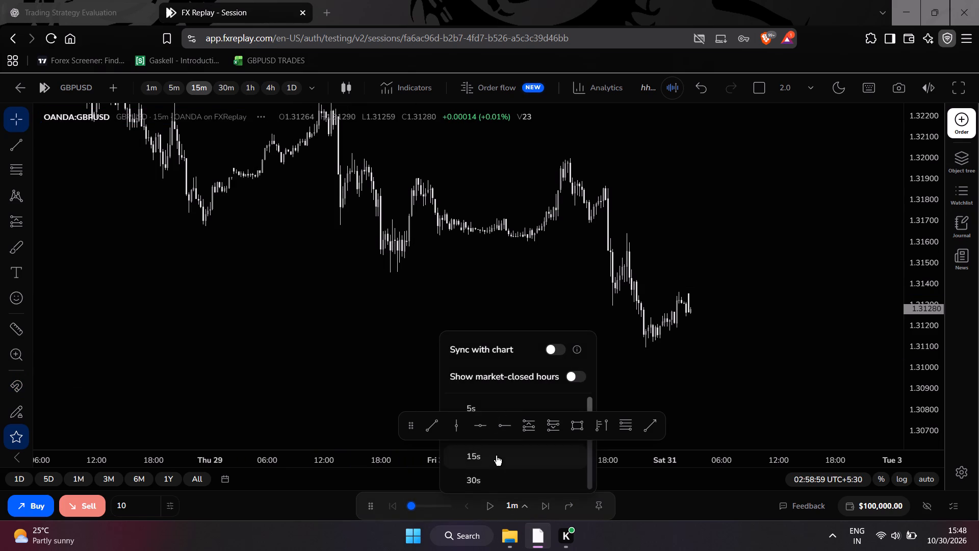
{"action": "scroll", "coordinate": [496, 456], "scroll_direction": "down", "scroll_amount": 2}
{"action": "scroll", "coordinate": [496, 461], "scroll_direction": "up", "scroll_amount": 1}
{"action": "scroll", "coordinate": [482, 472], "scroll_direction": "down", "scroll_amount": 1}
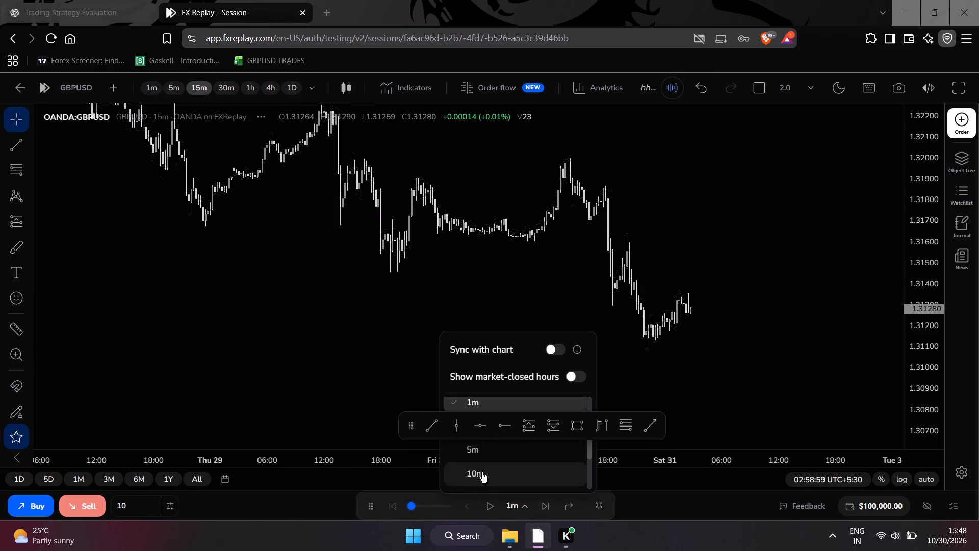
{"action": "left_click", "coordinate": [492, 403]}
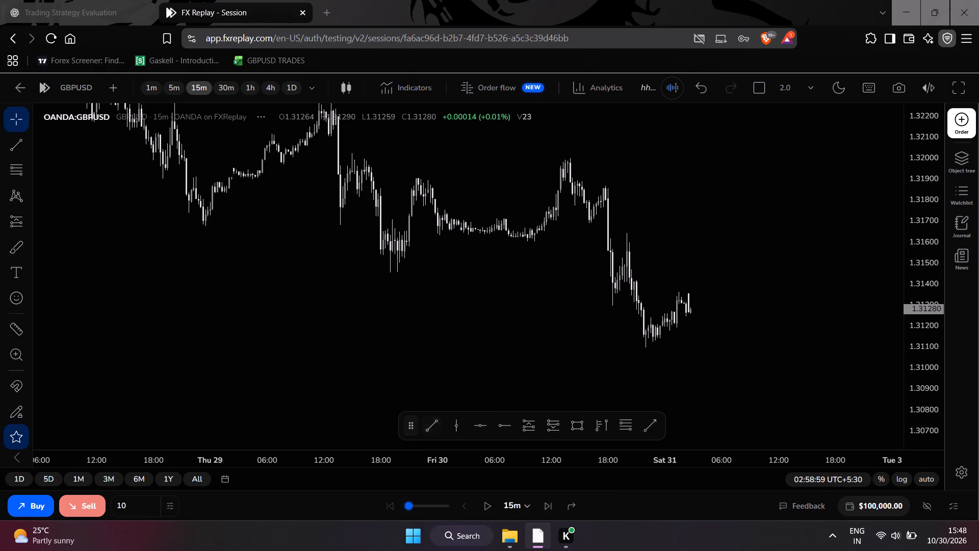
Move the floating drawing tools strip down off the candles, just below the chart's time axis.
{"action": "left_click_drag", "start_coordinate": [411, 422], "coordinate": [409, 473]}
{"action": "key", "text": "Left"}
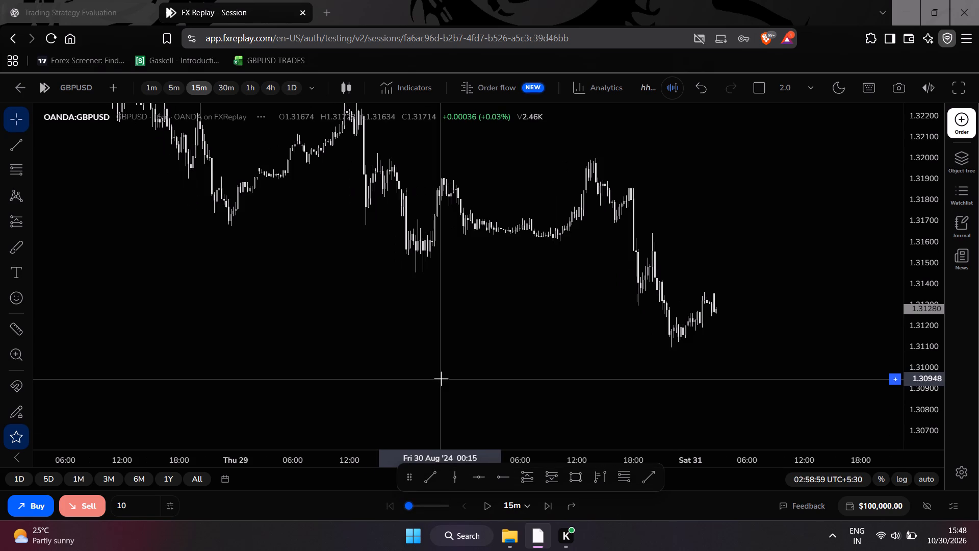
Advance the replay in 15-minute steps to about 11:30 on 2 September 2024.
{"action": "key", "text": "ctrl+space"}
{"action": "key", "text": "ctrl+space"}
{"action": "key", "text": "ctrl+space"}
{"action": "key", "text": "ctrl+space"}
{"action": "key", "text": "ctrl+space"}
{"action": "key", "text": "ctrl+space"}
{"action": "key", "text": "ctrl+space"}
{"action": "key", "text": "ctrl+space"}
{"action": "key", "text": "ctrl+space"}
{"action": "key", "text": "ctrl+space"}
{"action": "key", "text": "ctrl+space"}
{"action": "key", "text": "ctrl+space"}
{"action": "key", "text": "ctrl+space"}
{"action": "key", "text": "ctrl+space"}
{"action": "key", "text": "ctrl+space"}
{"action": "key", "text": "ctrl+space"}
{"action": "key", "text": "ctrl+space"}
{"action": "key", "text": "ctrl+space"}
{"action": "key", "text": "ctrl+space"}
{"action": "key", "text": "ctrl+space"}
{"action": "key", "text": "ctrl+space"}
{"action": "key", "text": "ctrl+space"}
{"action": "key", "text": "ctrl+space"}
{"action": "key", "text": "ctrl+space"}
{"action": "key", "text": "ctrl+space"}
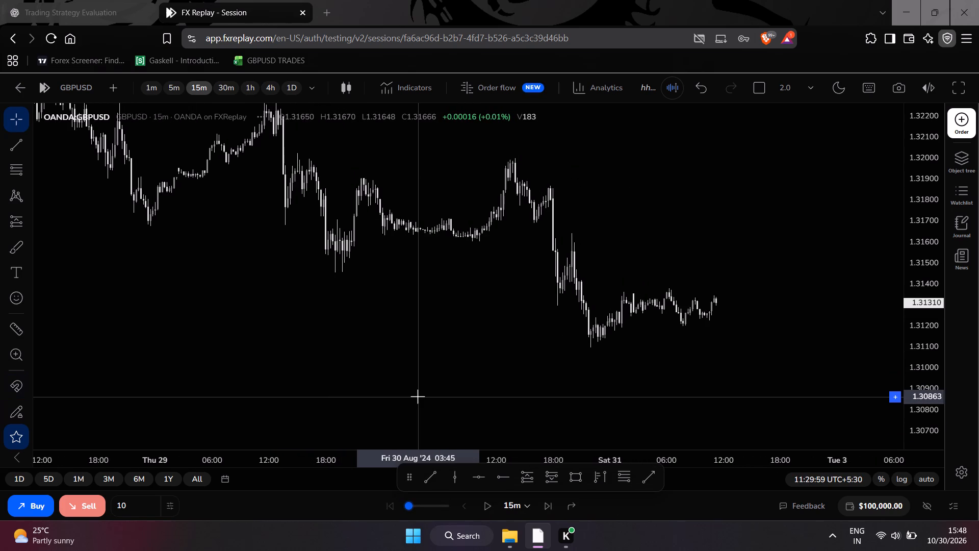
Continue the replay candle by candle in 15-minute steps to about 13:45 on 2 September 2024.
{"action": "scroll", "coordinate": [905, 324], "scroll_direction": "up", "scroll_amount": 12}
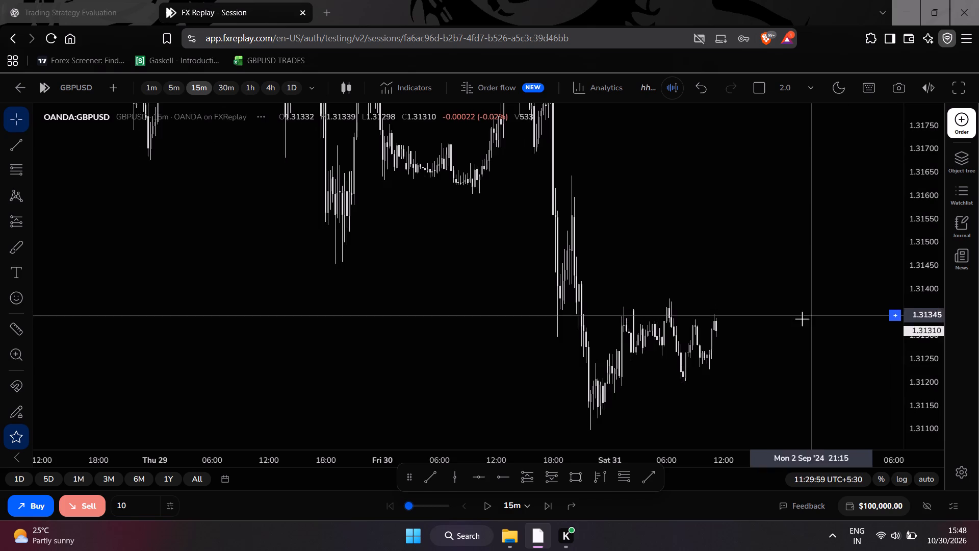
{"action": "scroll", "coordinate": [802, 319], "scroll_direction": "up", "scroll_amount": 2}
{"action": "left_click_drag", "start_coordinate": [723, 355], "coordinate": [645, 270]}
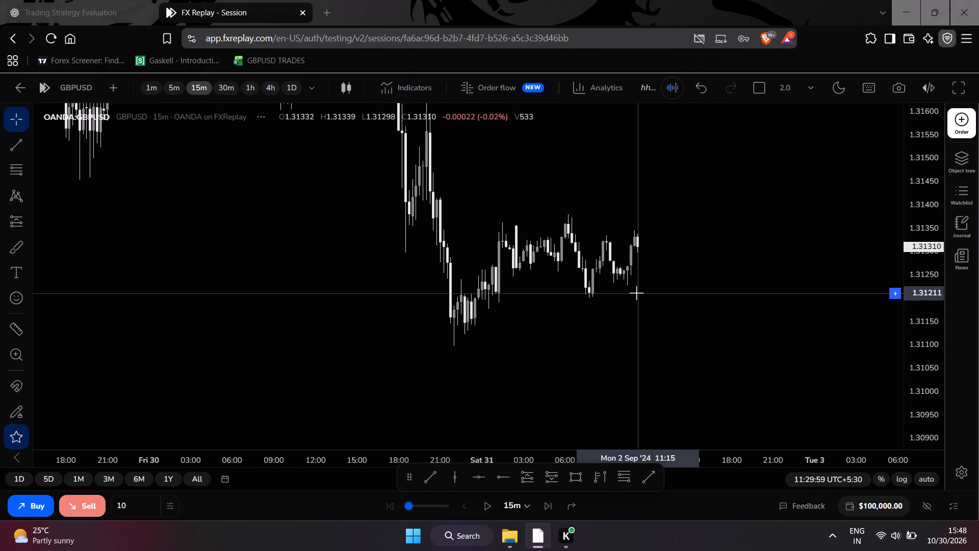
{"action": "key", "text": "ctrl+space"}
{"action": "key", "text": "ctrl+space"}
{"action": "key", "text": "ctrl+space"}
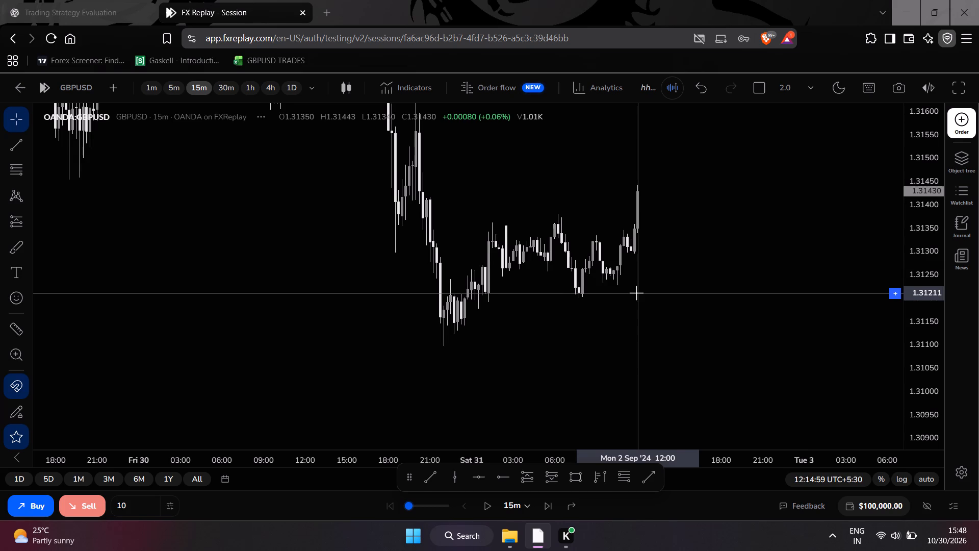
{"action": "key", "text": "ctrl+space"}
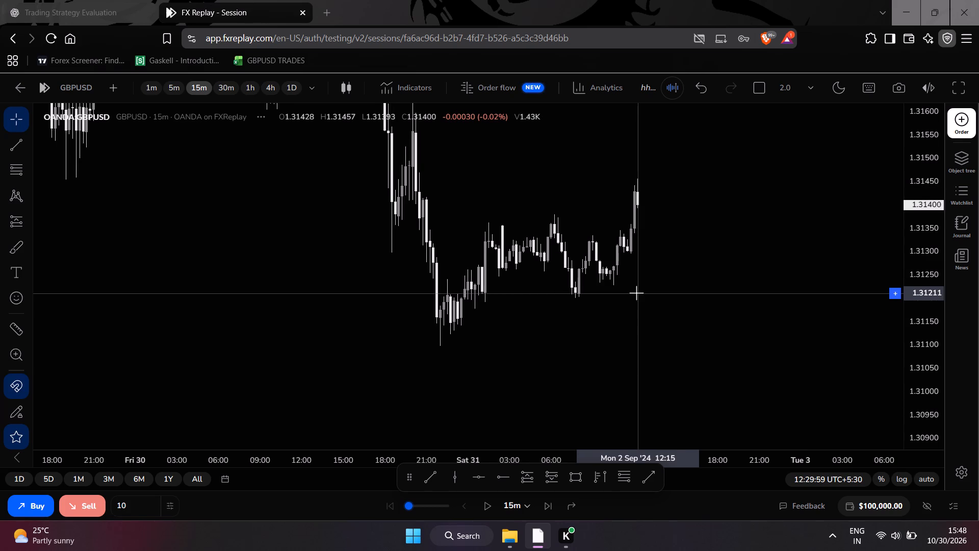
{"action": "key", "text": "ctrl+space"}
{"action": "key", "text": "ctrl+space"}
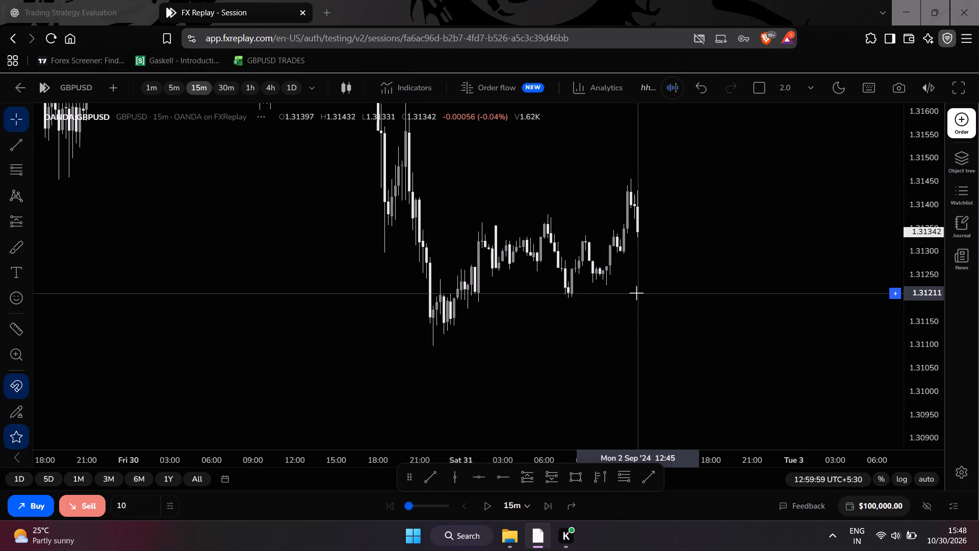
{"action": "key", "text": "ctrl+space"}
{"action": "key", "text": "ctrl+space"}
{"action": "key", "text": "ctrl+space"}
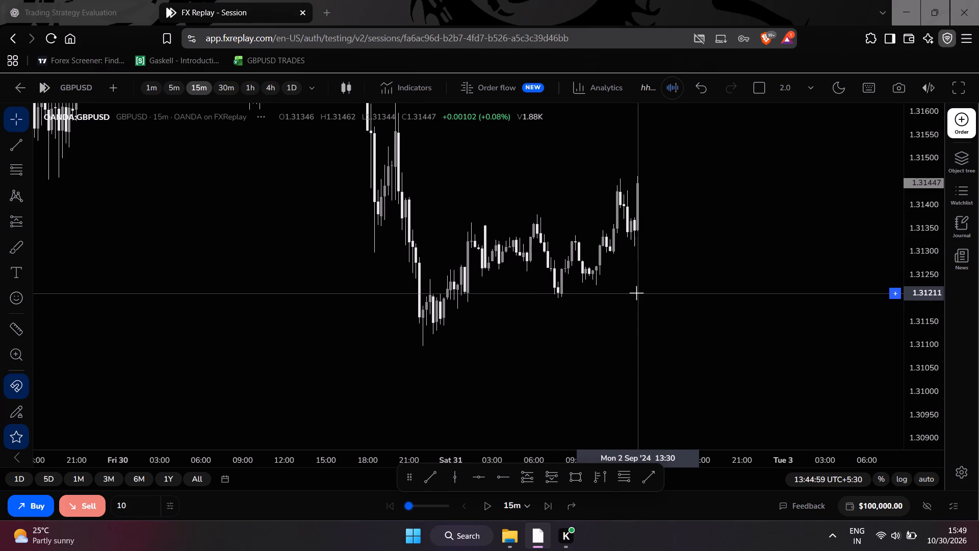
Place a long position just after the latest candle, starting at 14:15 on 2 September with entry at about 1.31429.
{"action": "scroll", "coordinate": [868, 8], "scroll_direction": "down", "scroll_amount": 5}
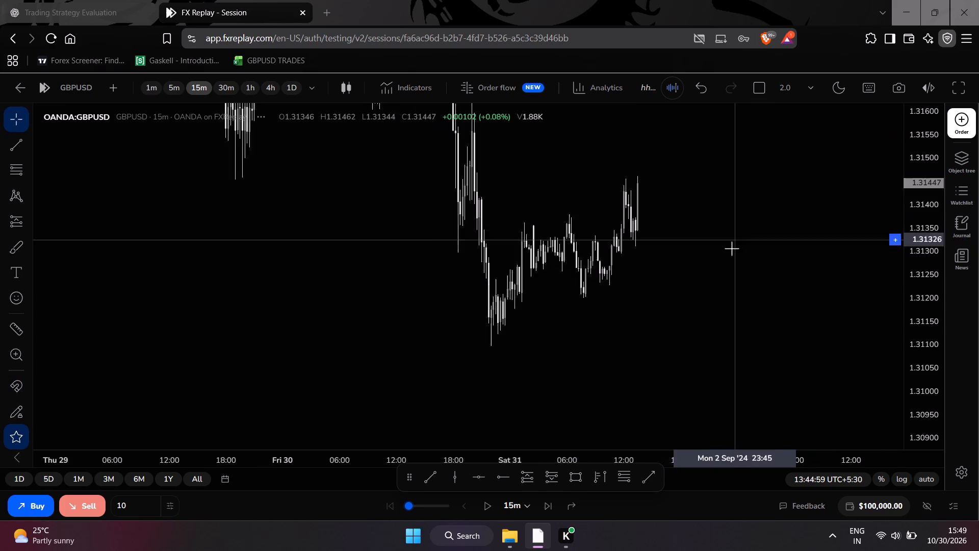
{"action": "scroll", "coordinate": [732, 248], "scroll_direction": "down", "scroll_amount": 4}
{"action": "left_click_drag", "start_coordinate": [687, 219], "coordinate": [781, 314]}
{"action": "scroll", "coordinate": [781, 314], "scroll_direction": "up", "scroll_amount": 11}
{"action": "scroll", "coordinate": [927, 255], "scroll_direction": "up", "scroll_amount": 5}
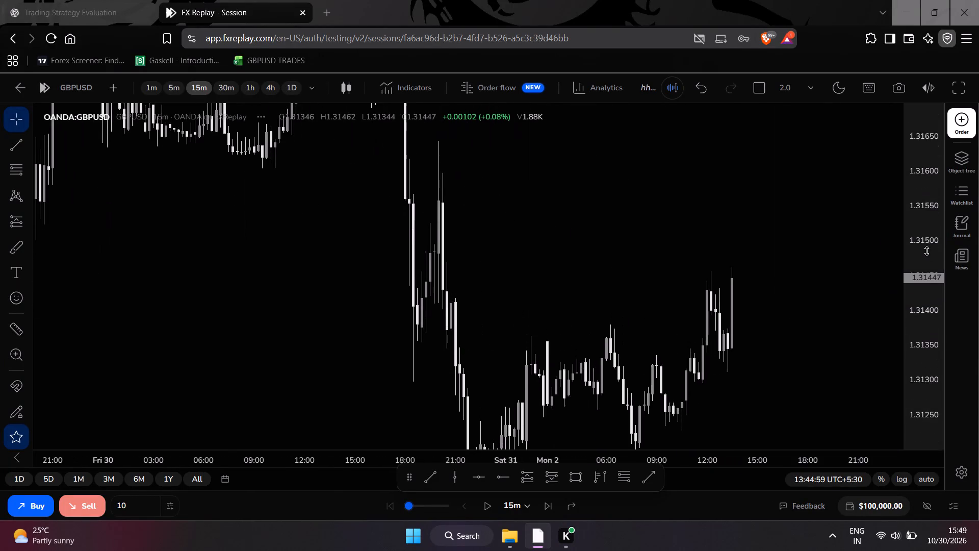
{"action": "left_click_drag", "start_coordinate": [837, 285], "coordinate": [792, 223]}
{"action": "scroll", "coordinate": [789, 248], "scroll_direction": "up", "scroll_amount": 3}
{"action": "left_click_drag", "start_coordinate": [698, 308], "coordinate": [585, 347]}
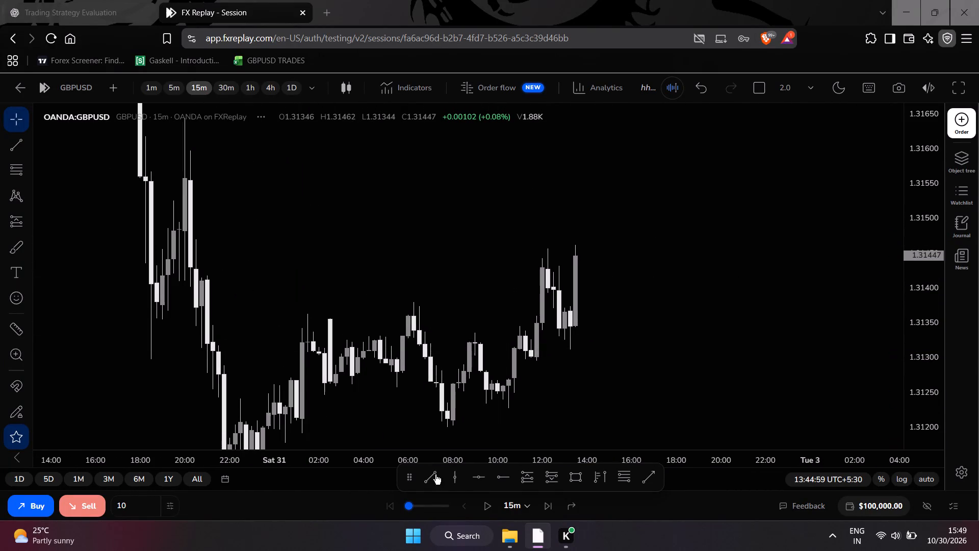
{"action": "left_click", "coordinate": [527, 474]}
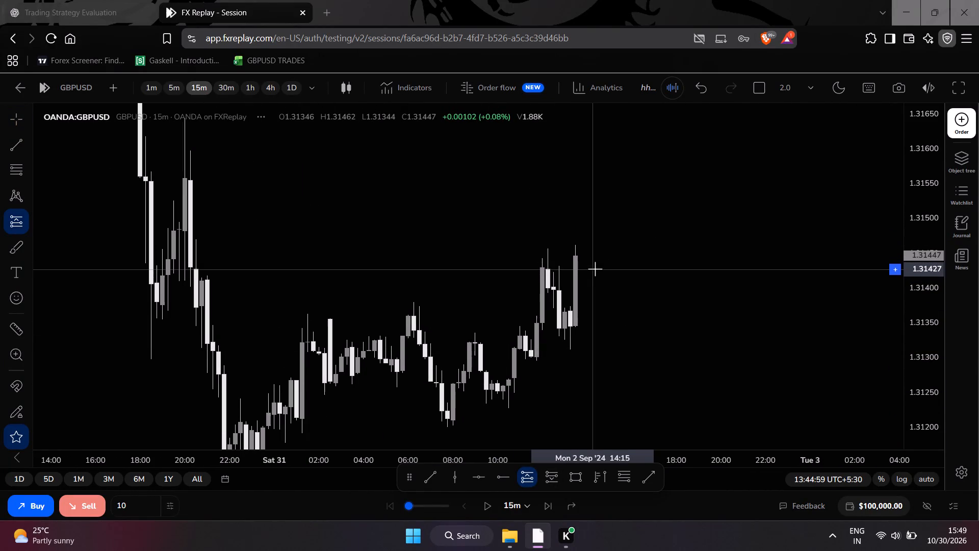
{"action": "left_click", "coordinate": [590, 267]}
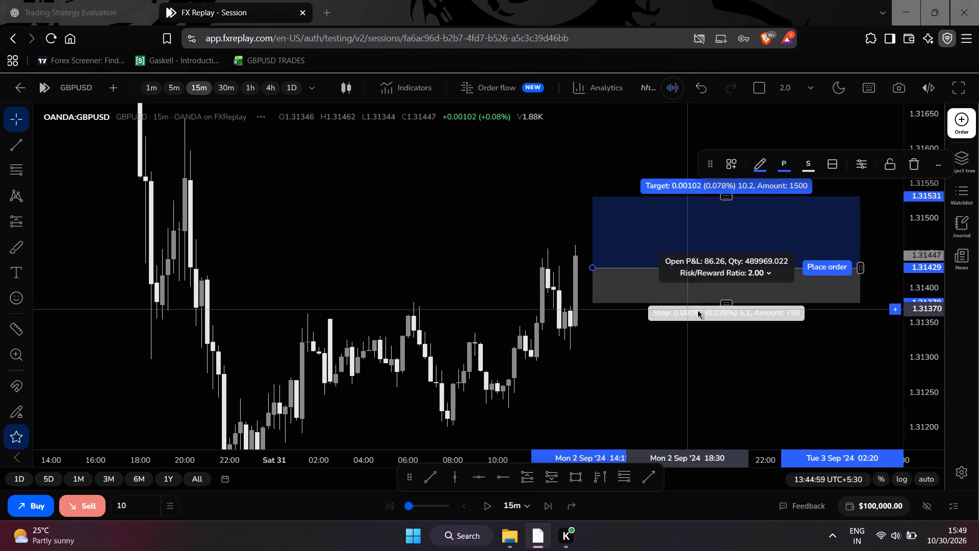
Lower the long position's stop level to about 1.31361.
{"action": "left_click_drag", "start_coordinate": [724, 303], "coordinate": [725, 315]}
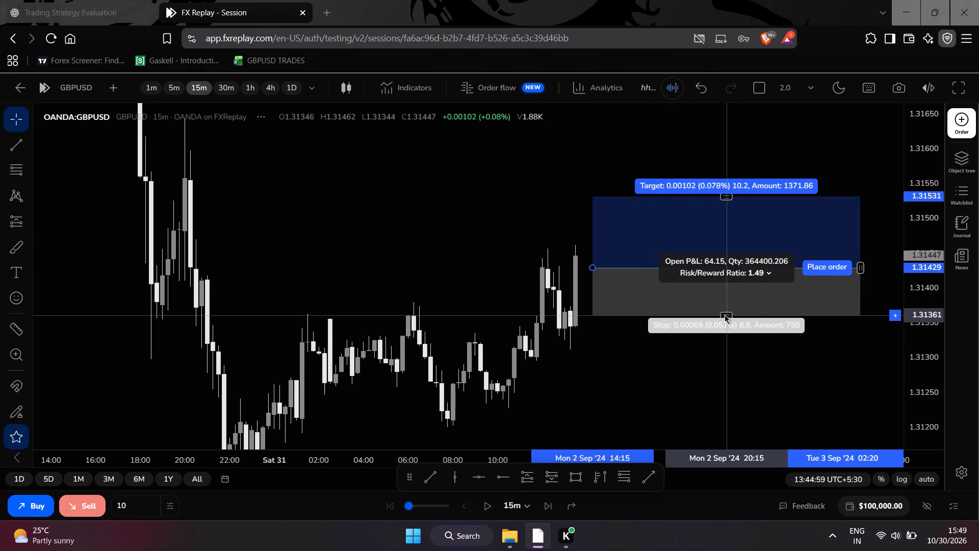
{"action": "left_click_drag", "start_coordinate": [725, 315], "coordinate": [726, 315]}
Lower the long position's stop level to about 1.31328.
{"action": "left_click_drag", "start_coordinate": [726, 315], "coordinate": [749, 330]}
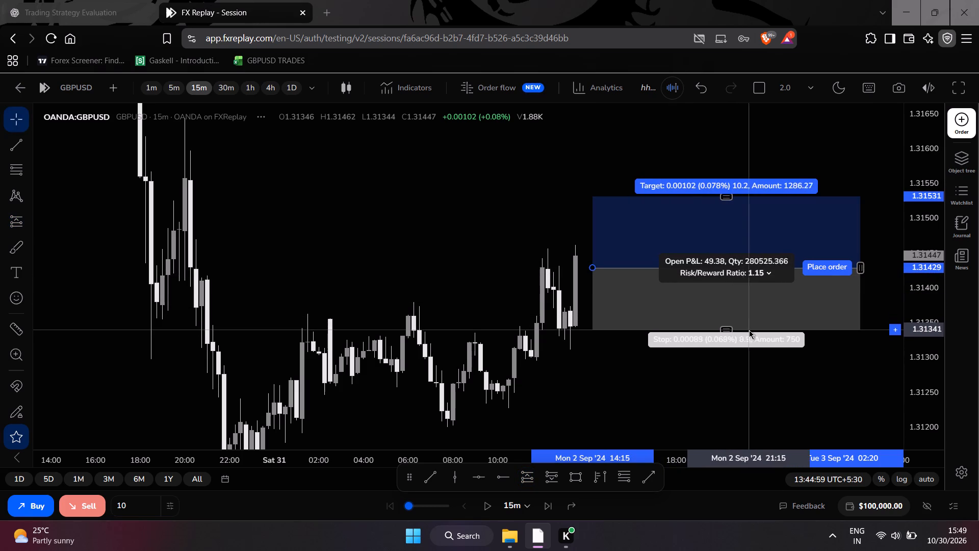
{"action": "left_click_drag", "start_coordinate": [749, 330], "coordinate": [765, 338]}
Raise the long position's target level to about 1.31733.
{"action": "left_click_drag", "start_coordinate": [558, 203], "coordinate": [507, 272]}
{"action": "scroll", "coordinate": [516, 260], "scroll_direction": "down", "scroll_amount": 5}
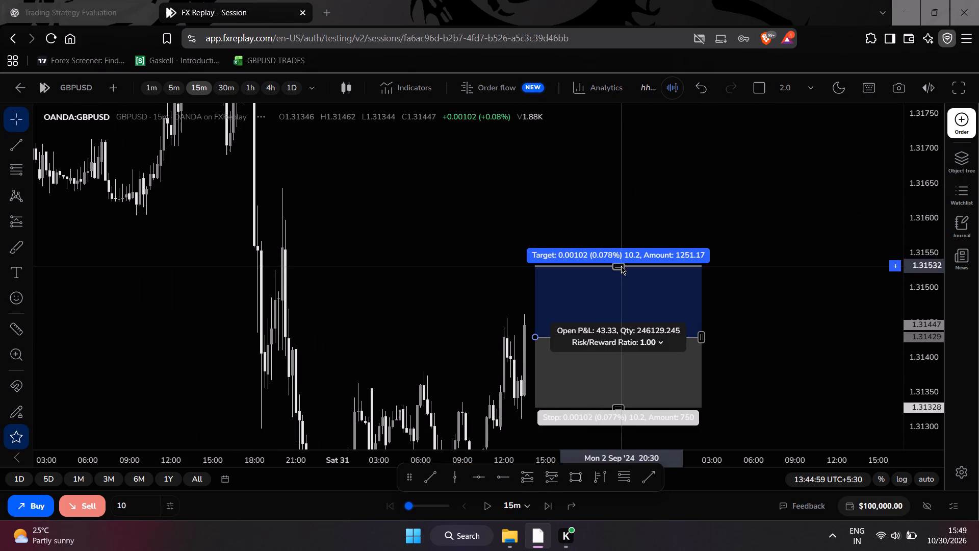
{"action": "left_click_drag", "start_coordinate": [621, 266], "coordinate": [690, 128]}
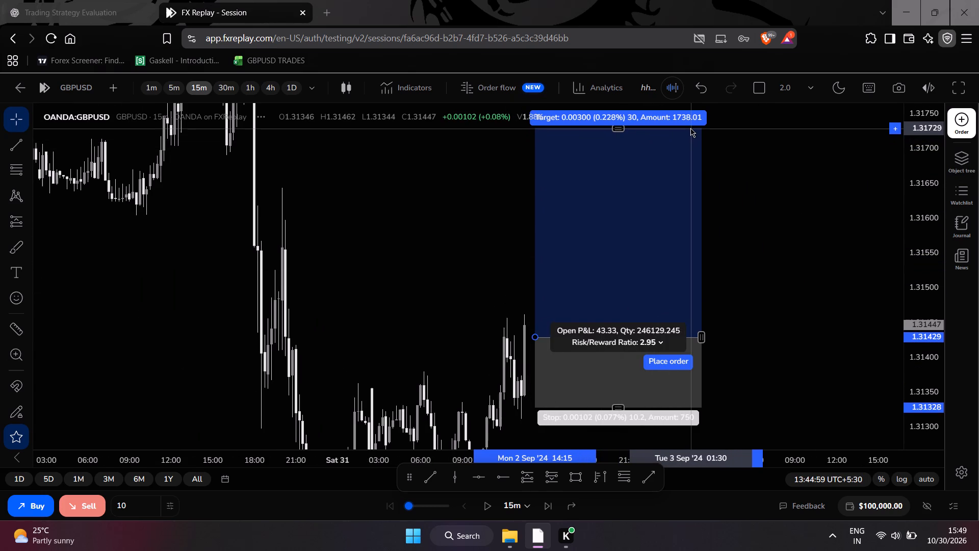
{"action": "left_click_drag", "start_coordinate": [690, 128], "coordinate": [711, 126]}
{"action": "left_click", "coordinate": [779, 221]}
{"action": "scroll", "coordinate": [797, 237], "scroll_direction": "down", "scroll_amount": 1}
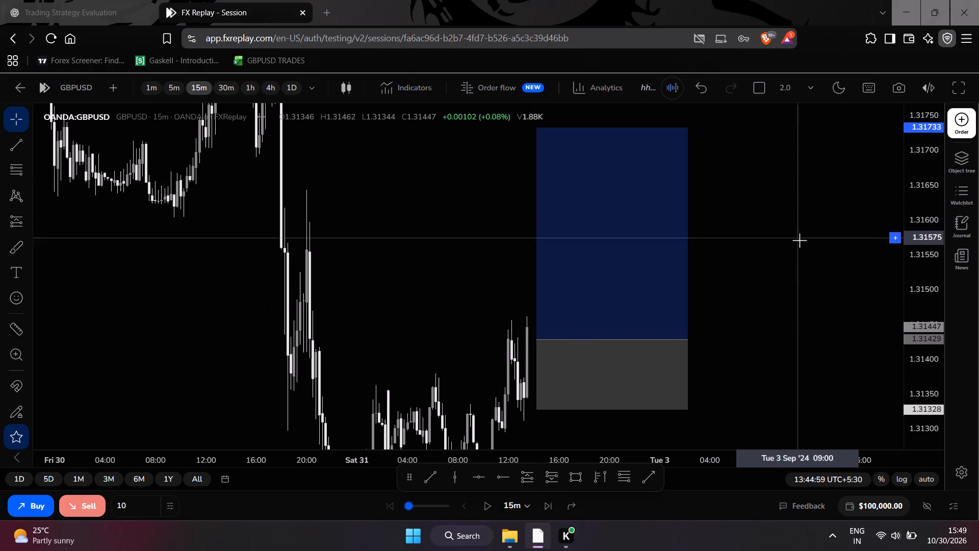
Advance the replay by one 15-minute candle to about 14:00 on 2 September 2024.
{"action": "left_click_drag", "start_coordinate": [814, 309], "coordinate": [844, 296]}
{"action": "scroll", "coordinate": [823, 330], "scroll_direction": "up", "scroll_amount": 1}
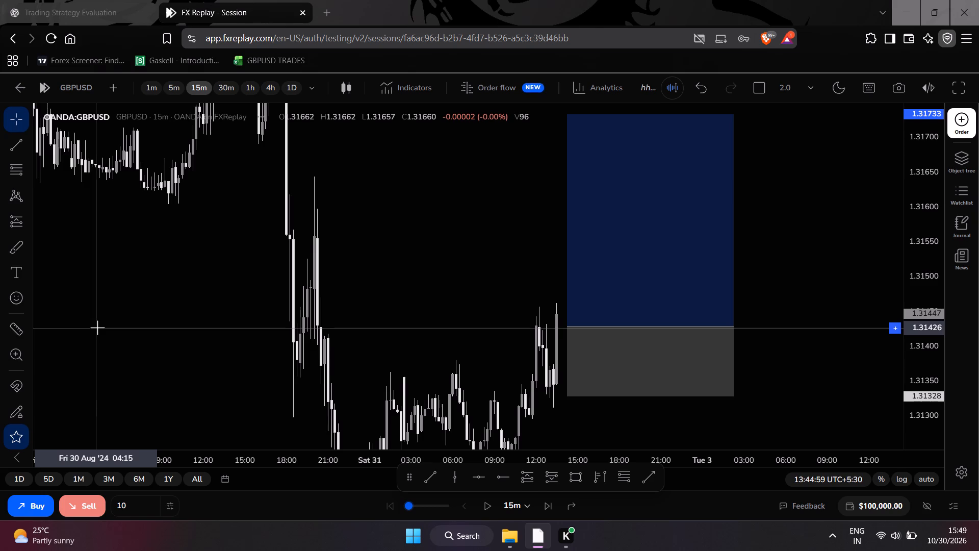
{"action": "key", "text": "ctrl+space"}
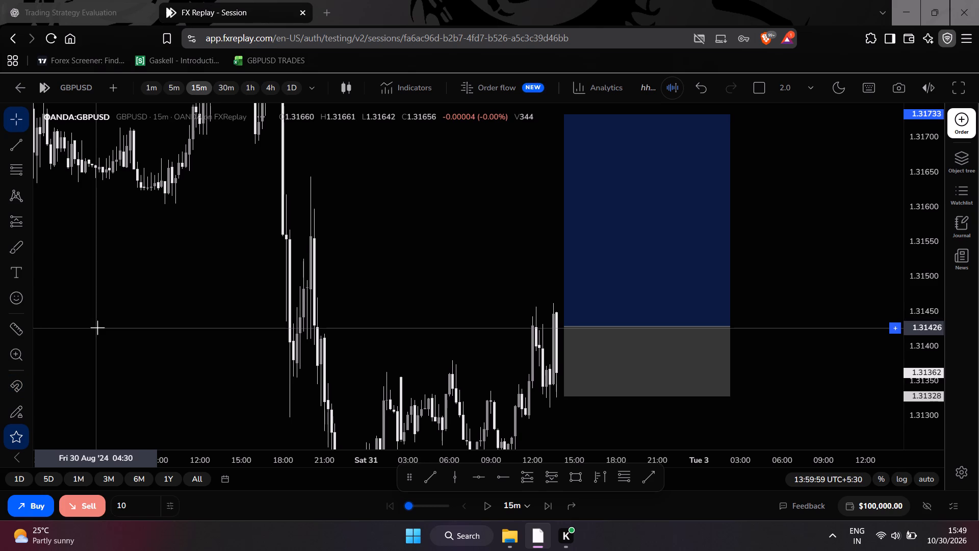
Move the whole long position down beside the latest candle, with its entry at about 1.31412.
{"action": "scroll", "coordinate": [98, 316], "scroll_direction": "up", "scroll_amount": 3}
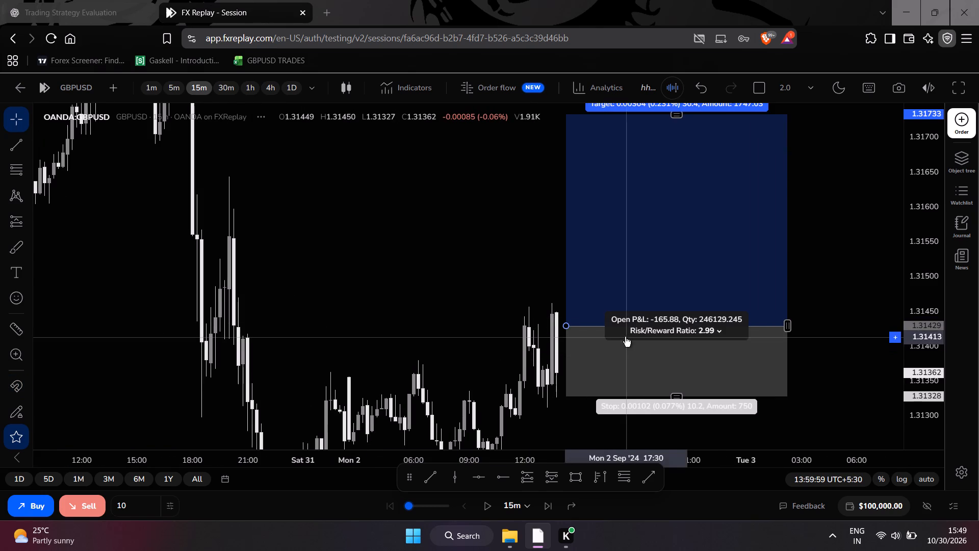
{"action": "left_click_drag", "start_coordinate": [622, 338], "coordinate": [611, 350]}
{"action": "left_click", "coordinate": [449, 254]}
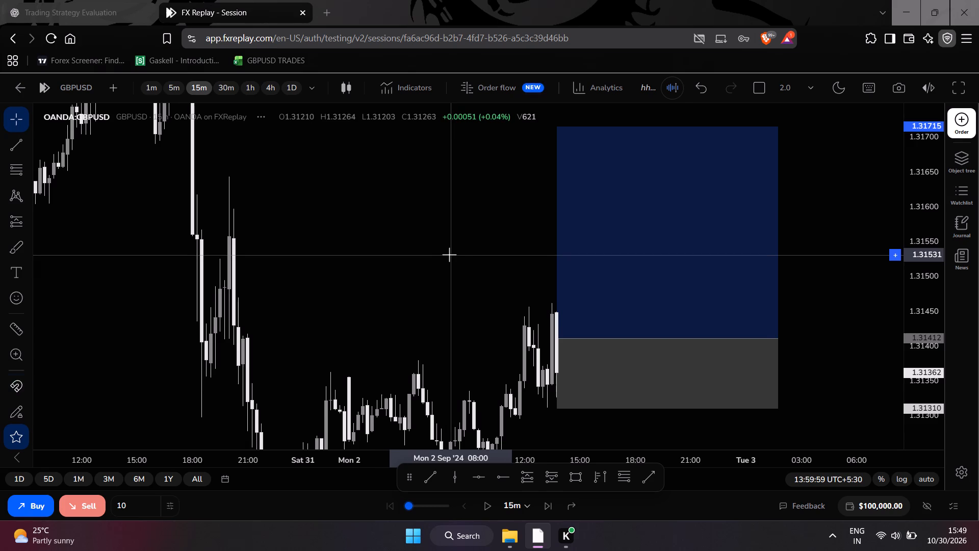
Advance the replay to about 14:15 on 2 September and buy 10 lots of GBPUSD at market.
{"action": "key", "text": "ctrl+space"}
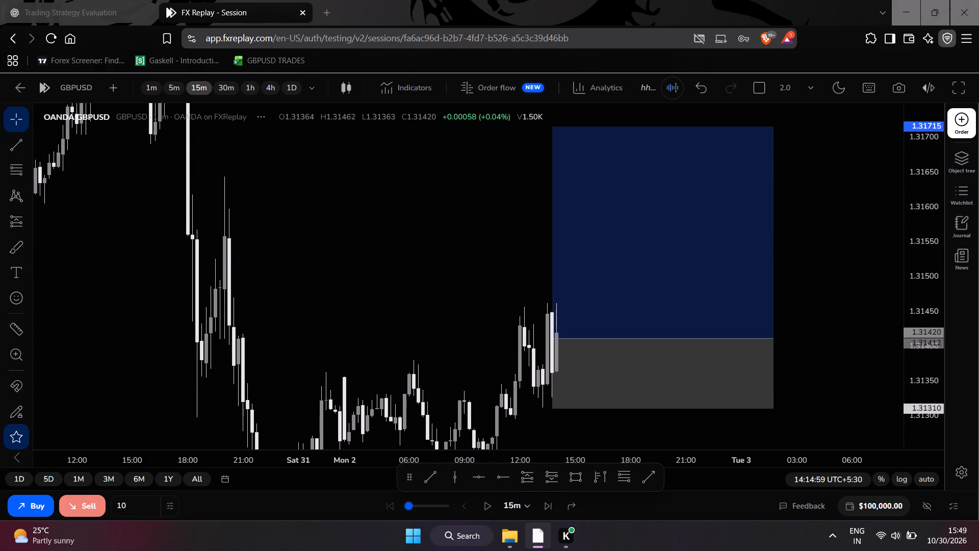
{"action": "left_click", "coordinate": [36, 503]}
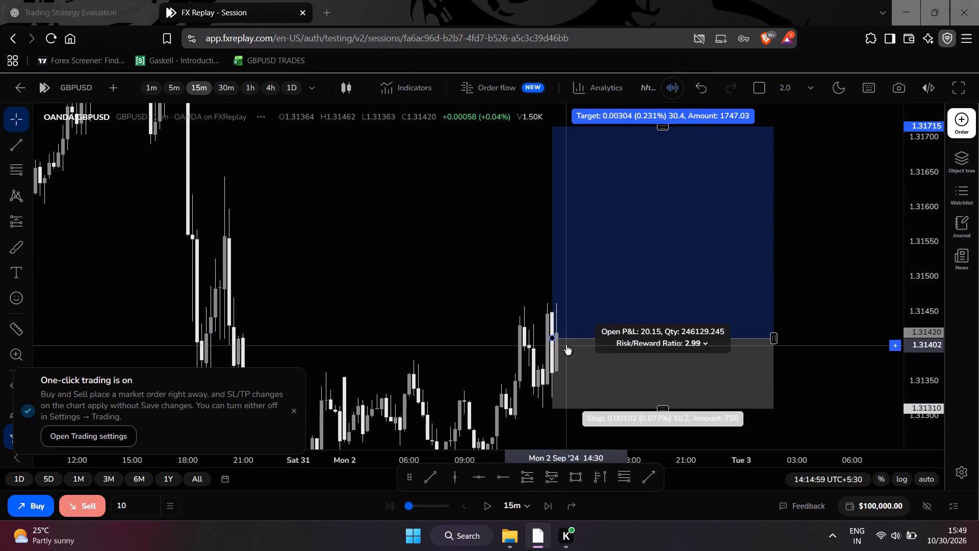
Set the open trade's stop loss at about 1.31309, near the bottom of the long position drawing.
{"action": "left_click_drag", "start_coordinate": [811, 330], "coordinate": [821, 377]}
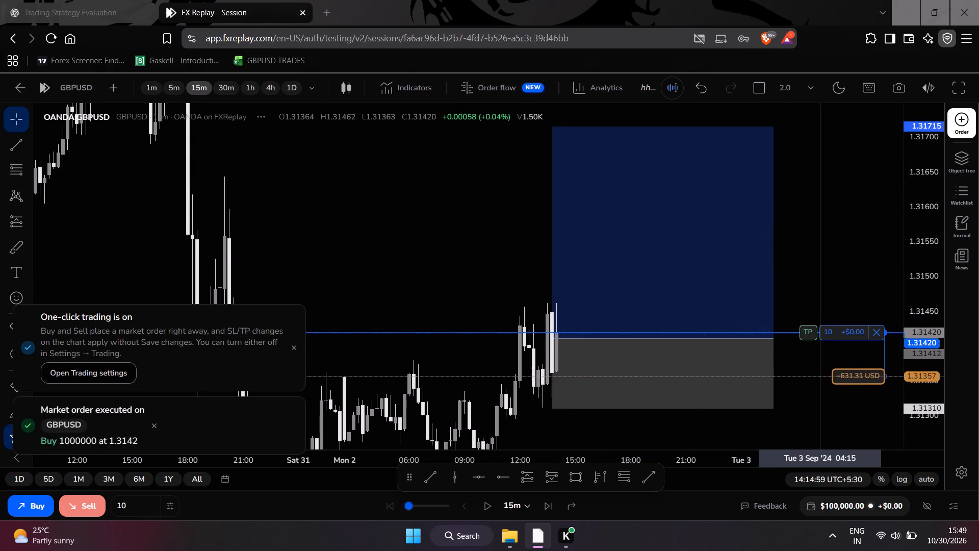
{"action": "left_click_drag", "start_coordinate": [821, 377], "coordinate": [795, 409]}
Set the open trade's take profit at about 1.31717, near the top of the long position drawing.
{"action": "left_click_drag", "start_coordinate": [486, 229], "coordinate": [479, 294]}
{"action": "scroll", "coordinate": [554, 286], "scroll_direction": "down", "scroll_amount": 2}
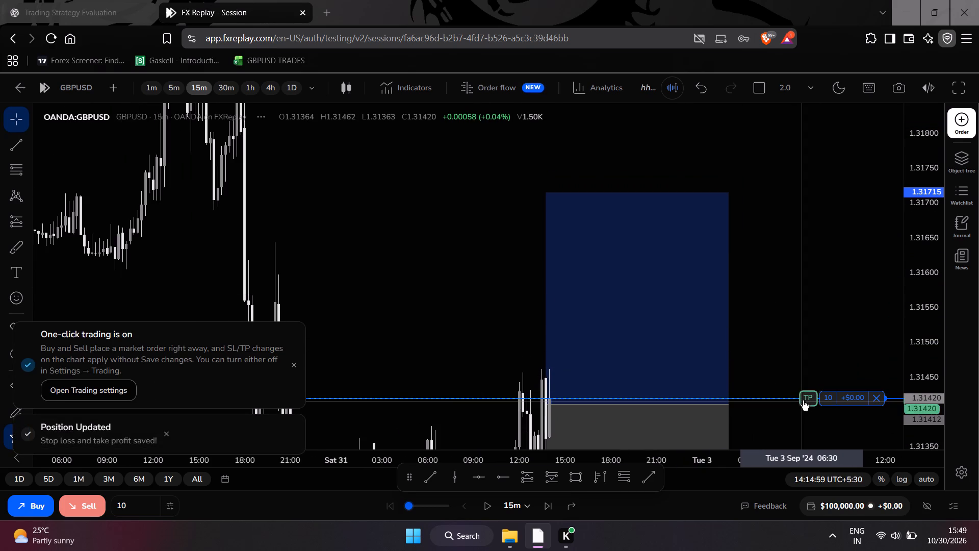
{"action": "left_click_drag", "start_coordinate": [804, 400], "coordinate": [838, 187]}
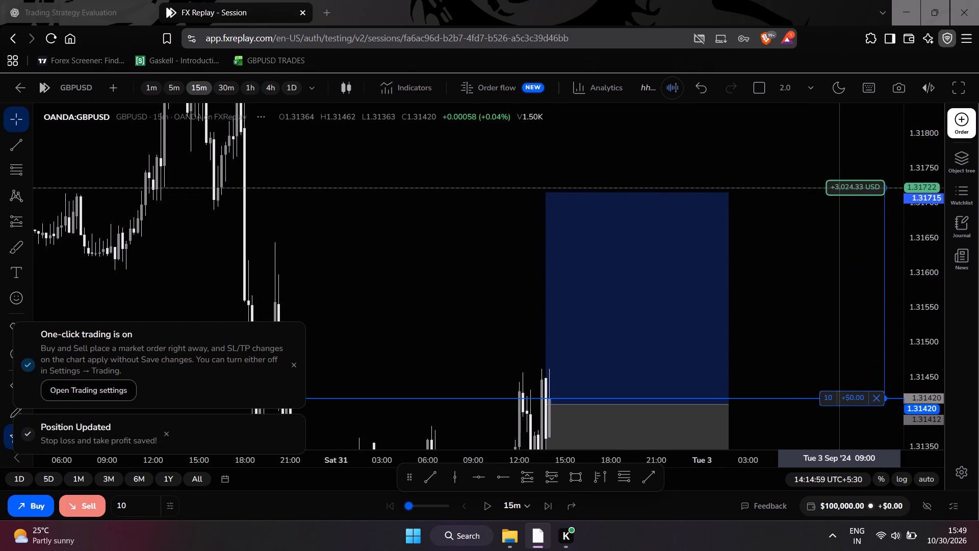
{"action": "left_click_drag", "start_coordinate": [838, 187], "coordinate": [866, 191]}
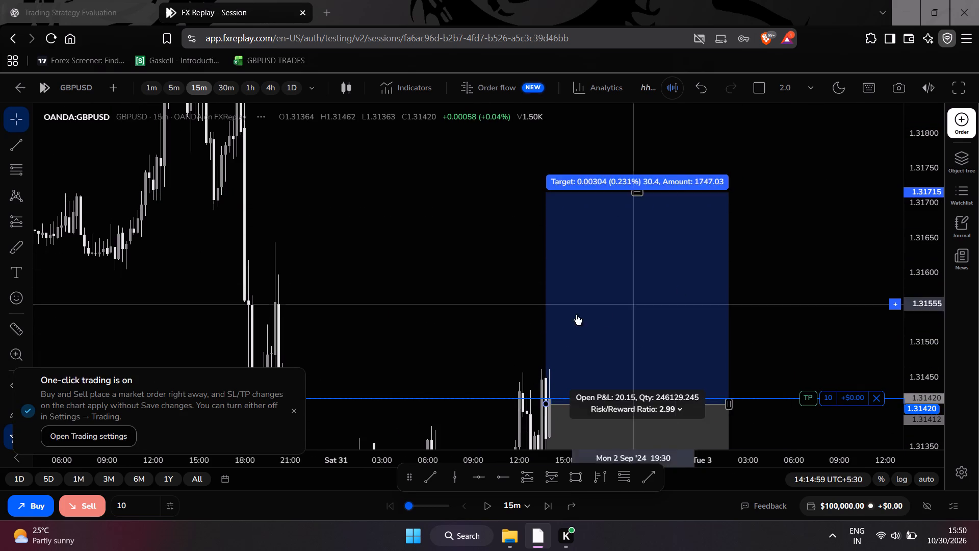
Advance the replay candle by candle in 15-minute steps to about 19:45 on 2 September 2024.
{"action": "left_click_drag", "start_coordinate": [436, 320], "coordinate": [499, 206]}
{"action": "left_click_drag", "start_coordinate": [496, 209], "coordinate": [437, 280]}
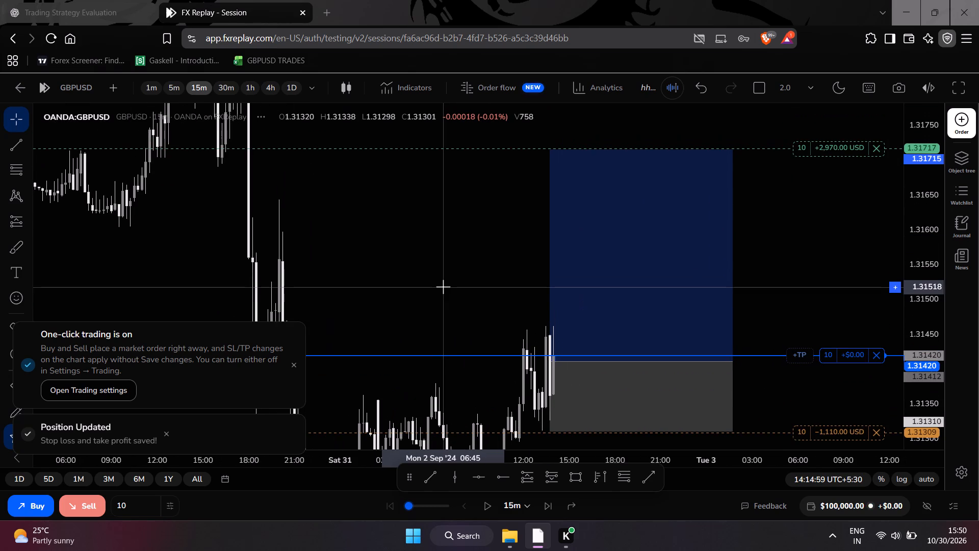
{"action": "key", "text": "ctrl+space"}
{"action": "key", "text": "ctrl+space"}
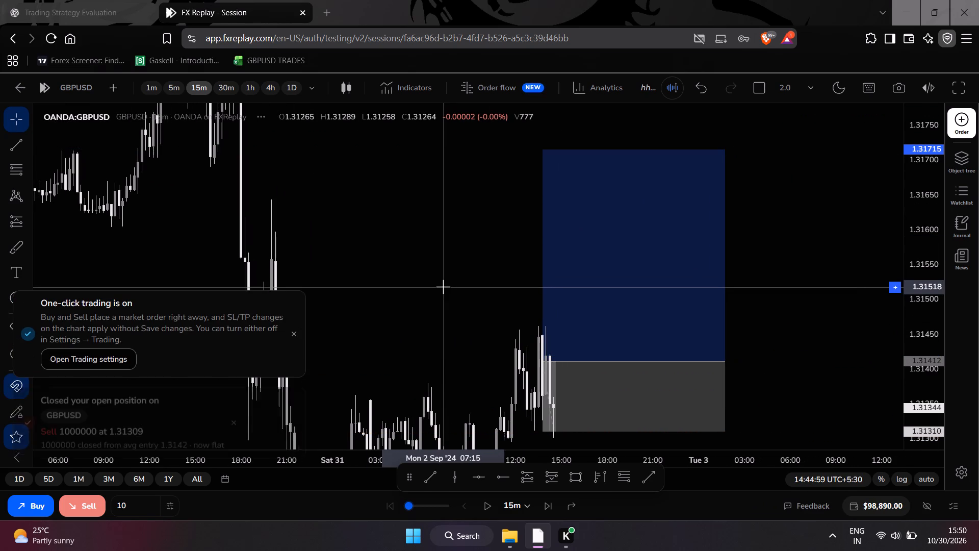
{"action": "key", "text": "ctrl+space"}
{"action": "key", "text": "ctrl+space"}
{"action": "key", "text": "ctrl+space"}
{"action": "key", "text": "ctrl+space"}
{"action": "key", "text": "ctrl+space"}
{"action": "key", "text": "ctrl+space"}
{"action": "key", "text": "ctrl+space"}
{"action": "key", "text": "ctrl+space"}
{"action": "key", "text": "ctrl+space"}
{"action": "key", "text": "ctrl+space"}
{"action": "key", "text": "ctrl+space"}
{"action": "key", "text": "ctrl+space"}
{"action": "key", "text": "ctrl+space"}
{"action": "key", "text": "ctrl+space"}
{"action": "key", "text": "ctrl+space"}
{"action": "key", "text": "ctrl+space"}
{"action": "key", "text": "ctrl+space"}
{"action": "key", "text": "ctrl+space"}
{"action": "key", "text": "ctrl+space"}
{"action": "key", "text": "ctrl+space"}
{"action": "key", "text": "ctrl+space"}
{"action": "key", "text": "ctrl+space"}
{"action": "key", "text": "ctrl+space"}
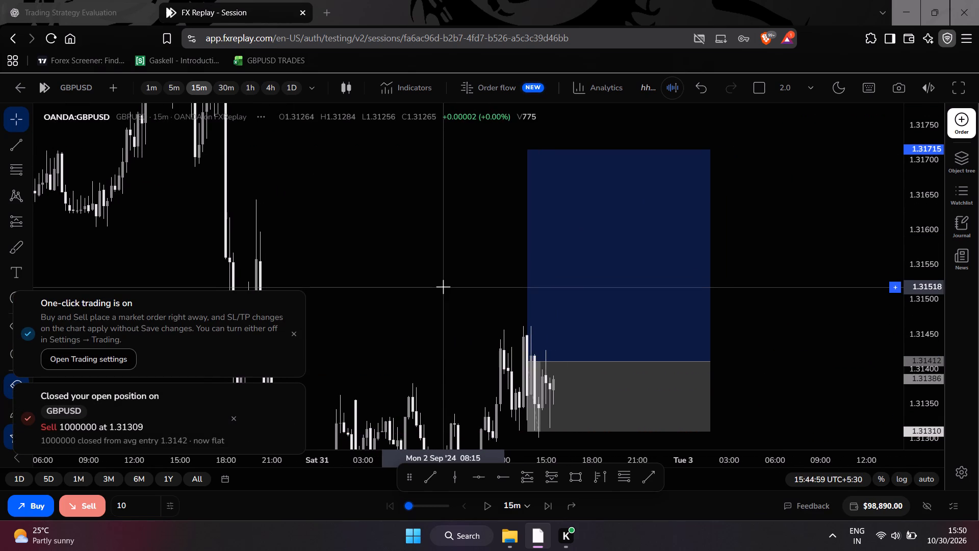
Continue the replay in 15-minute steps to about 14:00 on 3 September 2024.
{"action": "scroll", "coordinate": [522, 284], "scroll_direction": "down", "scroll_amount": 4}
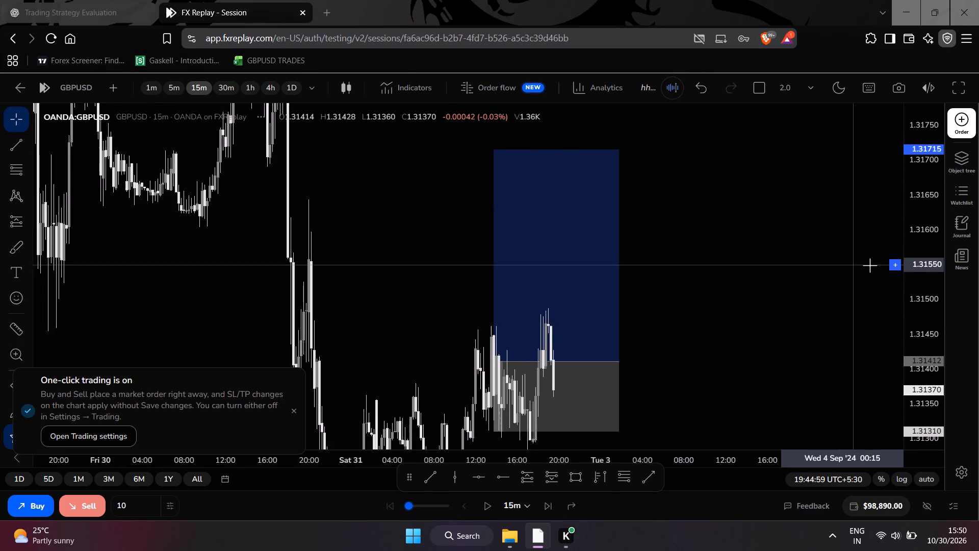
{"action": "left_click_drag", "start_coordinate": [926, 239], "coordinate": [903, 323]}
{"action": "left_click_drag", "start_coordinate": [825, 352], "coordinate": [783, 334]}
{"action": "key", "text": "ctrl+space"}
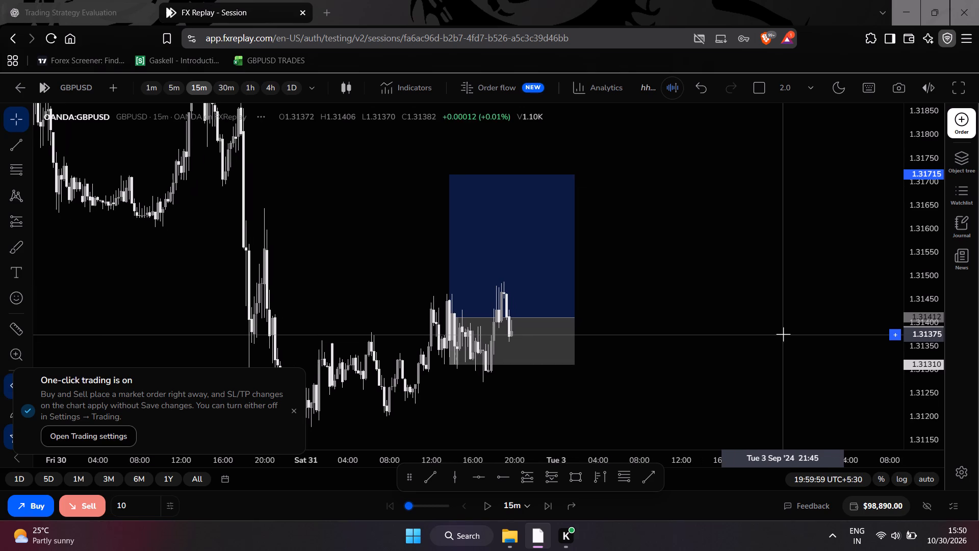
{"action": "key", "text": "ctrl+space"}
{"action": "key", "text": "ctrl+space"}
{"action": "key", "text": "ctrl+space"}
{"action": "key", "text": "ctrl+space"}
{"action": "key", "text": "ctrl+space"}
{"action": "key", "text": "ctrl+space"}
{"action": "key", "text": "ctrl+space"}
{"action": "key", "text": "ctrl+space"}
{"action": "key", "text": "ctrl+space"}
{"action": "key", "text": "ctrl+space"}
{"action": "key", "text": "ctrl+space"}
{"action": "key", "text": "ctrl+space"}
{"action": "key", "text": "ctrl+space"}
{"action": "key", "text": "ctrl+space"}
{"action": "key", "text": "ctrl+space"}
{"action": "key", "text": "ctrl+space"}
{"action": "key", "text": "ctrl+space"}
{"action": "key", "text": "ctrl+space"}
{"action": "key", "text": "ctrl+space"}
{"action": "key", "text": "ctrl+space"}
{"action": "key", "text": "ctrl+space"}
{"action": "key", "text": "ctrl+space"}
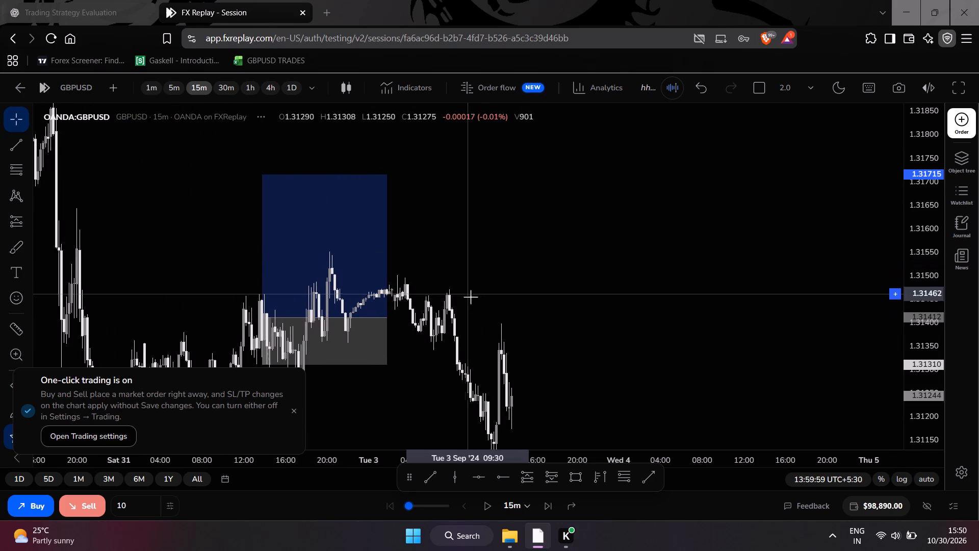
Review the recent price action, and advance the replay in 15-minute steps to about 15:30 on 3 September 2024.
{"action": "left_click_drag", "start_coordinate": [496, 330], "coordinate": [501, 311]}
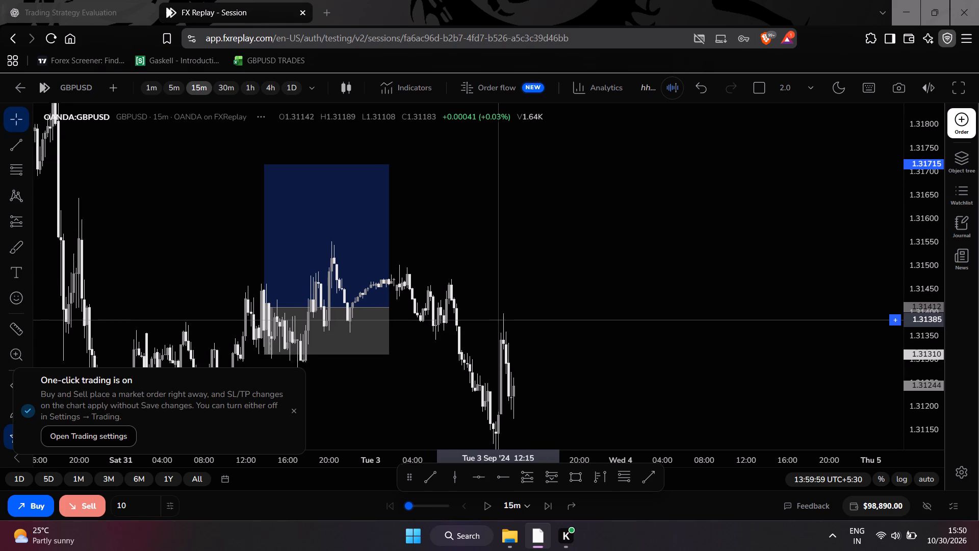
{"action": "left_click_drag", "start_coordinate": [501, 311], "coordinate": [516, 248]}
{"action": "scroll", "coordinate": [516, 248], "scroll_direction": "down", "scroll_amount": 6}
{"action": "scroll", "coordinate": [465, 303], "scroll_direction": "up", "scroll_amount": 10}
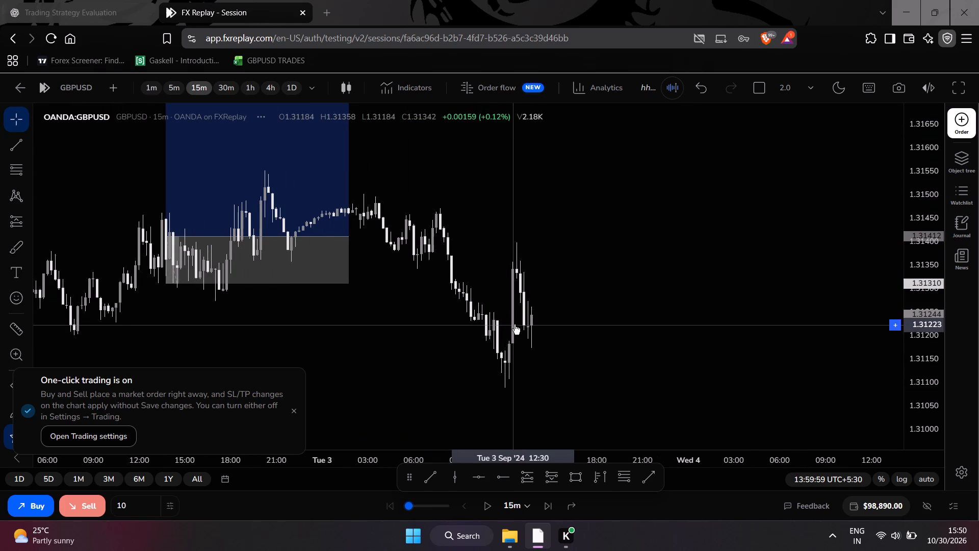
{"action": "scroll", "coordinate": [598, 360], "scroll_direction": "down", "scroll_amount": 11}
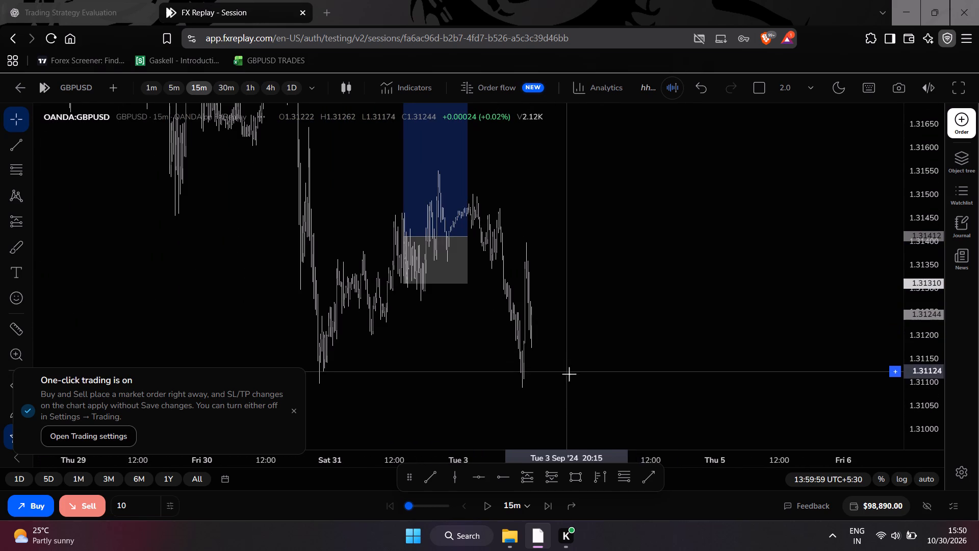
{"action": "left_click_drag", "start_coordinate": [588, 384], "coordinate": [666, 377]}
{"action": "scroll", "coordinate": [676, 379], "scroll_direction": "up", "scroll_amount": 14}
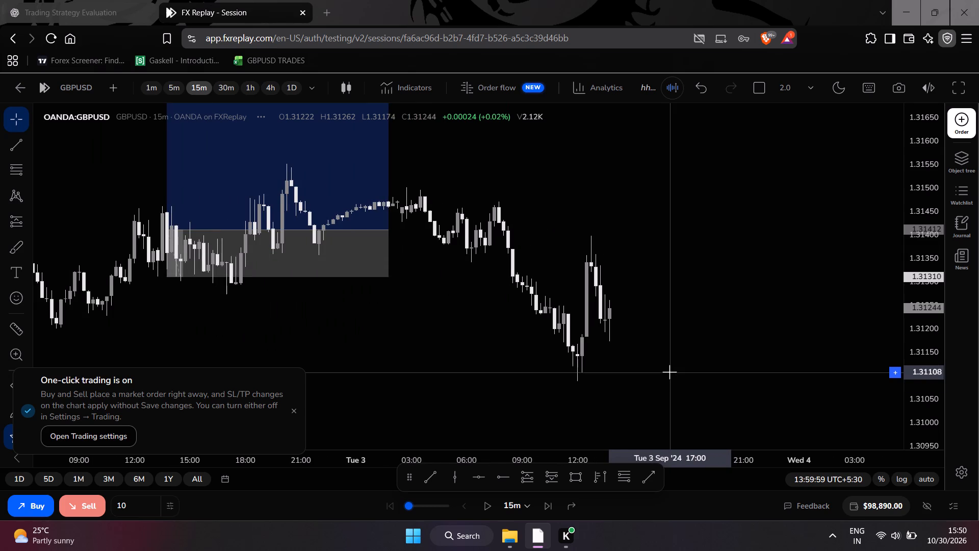
{"action": "key", "text": "ctrl+space"}
{"action": "key", "text": "ctrl+space"}
{"action": "key", "text": "ctrl+space"}
{"action": "key", "text": "ctrl+space"}
{"action": "key", "text": "ctrl+space"}
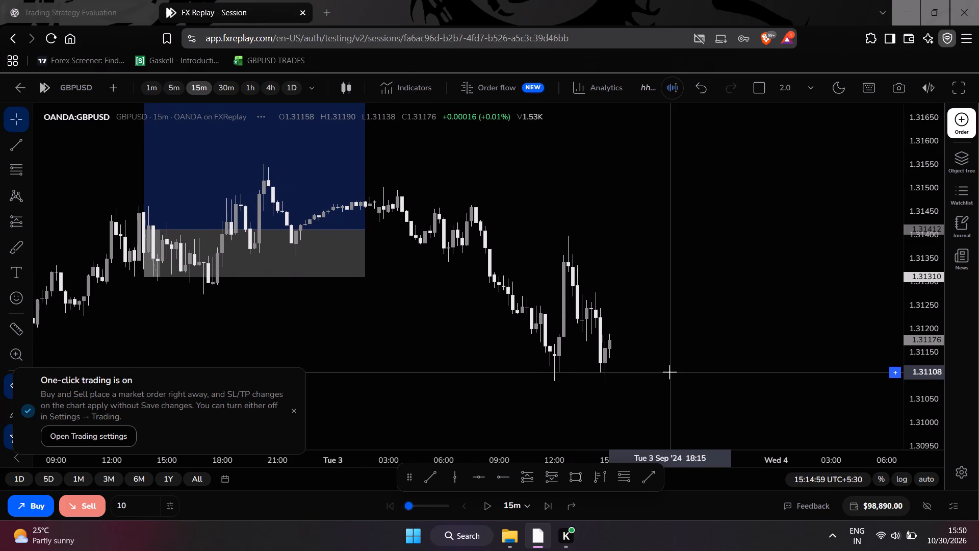
{"action": "key", "text": "ctrl+space"}
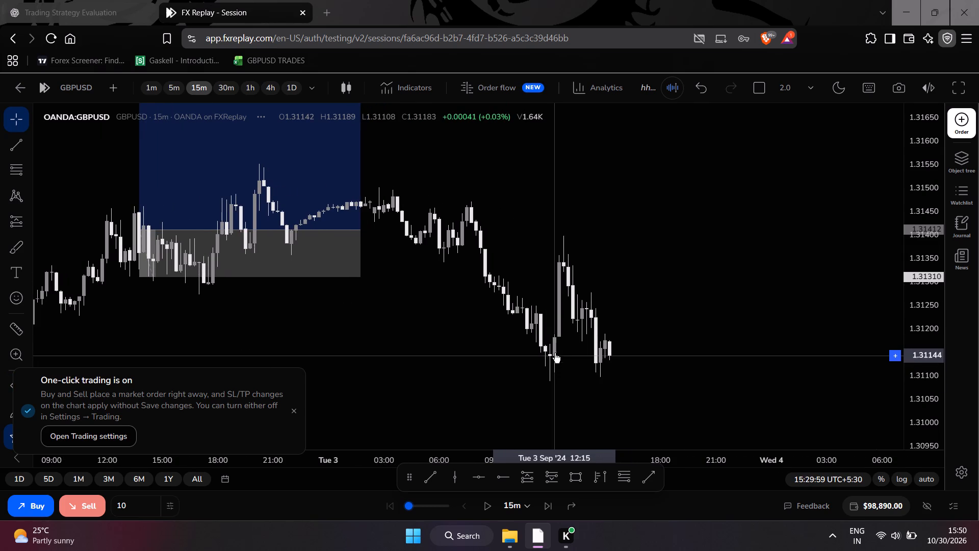
Place a short position at the latest candles, starting at 15:00 on 3 September with entry at about 1.31184.
{"action": "scroll", "coordinate": [713, 360], "scroll_direction": "down", "scroll_amount": 1}
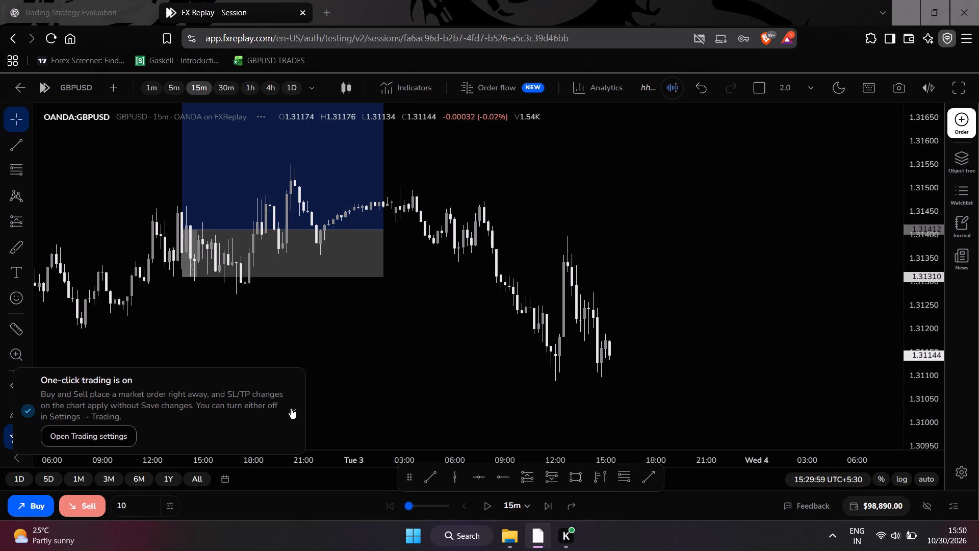
{"action": "left_click", "coordinate": [548, 479]}
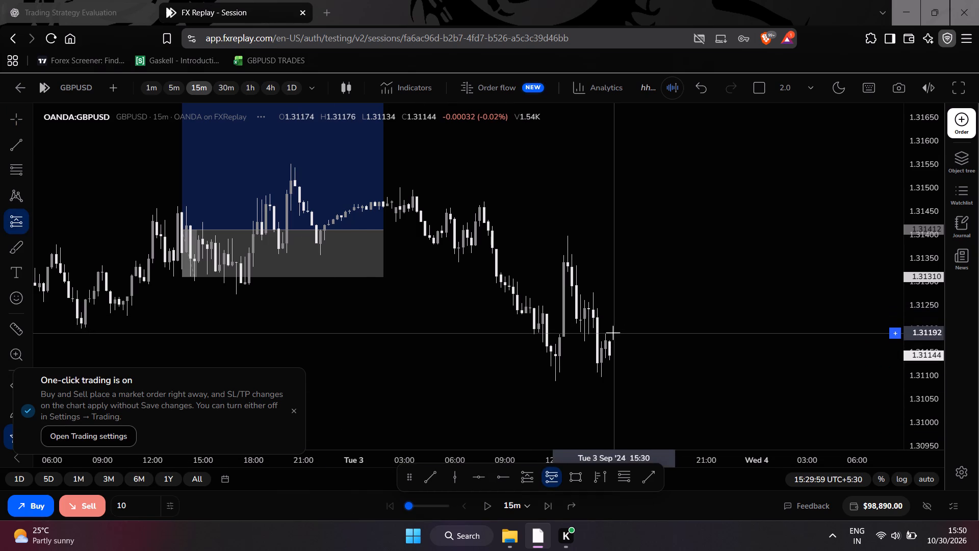
{"action": "left_click", "coordinate": [607, 336]}
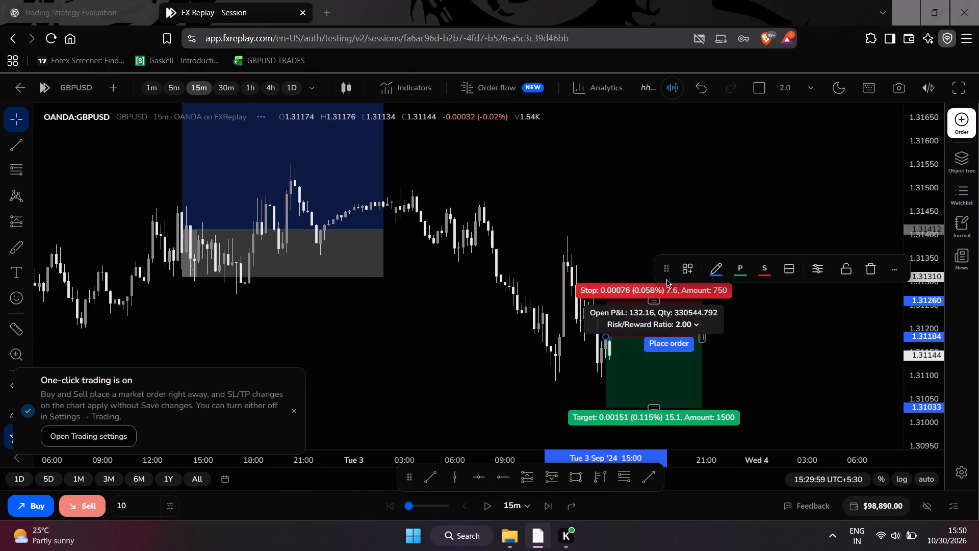
{"action": "left_click", "coordinate": [612, 254]}
Recolour the short position's profit zone blue and its stop zone white, matching the long position's style.
{"action": "left_click", "coordinate": [642, 316]}
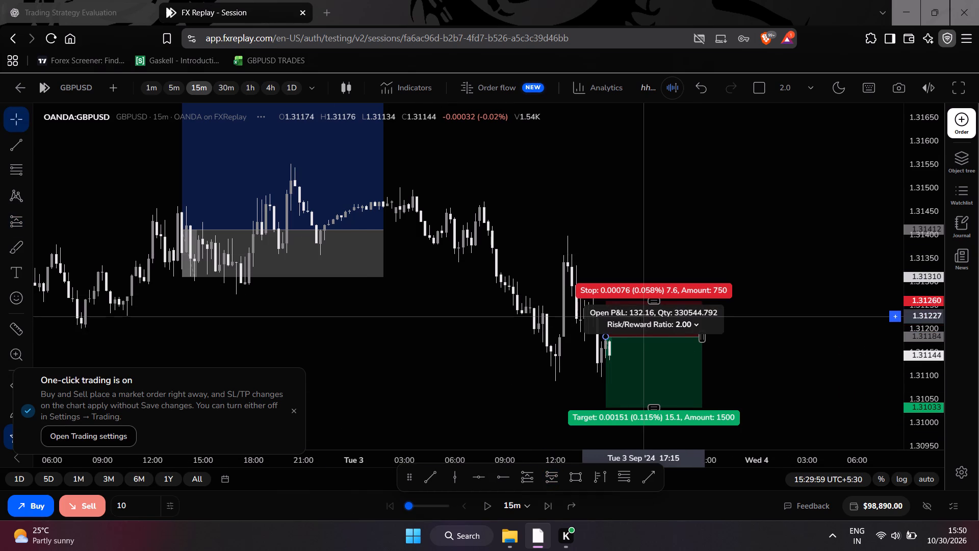
{"action": "left_click", "coordinate": [738, 267]}
{"action": "left_click", "coordinate": [760, 315]}
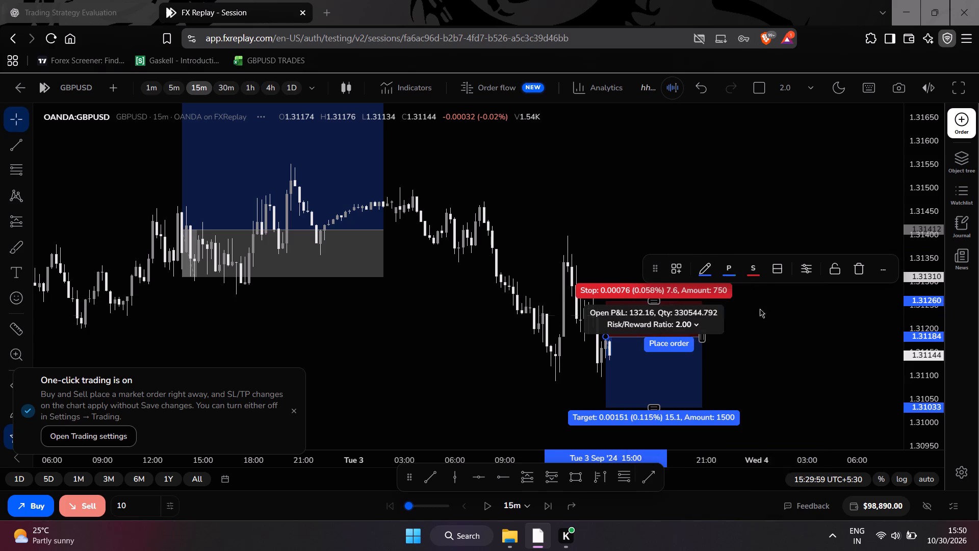
{"action": "left_click", "coordinate": [751, 275]}
{"action": "left_click", "coordinate": [714, 298]}
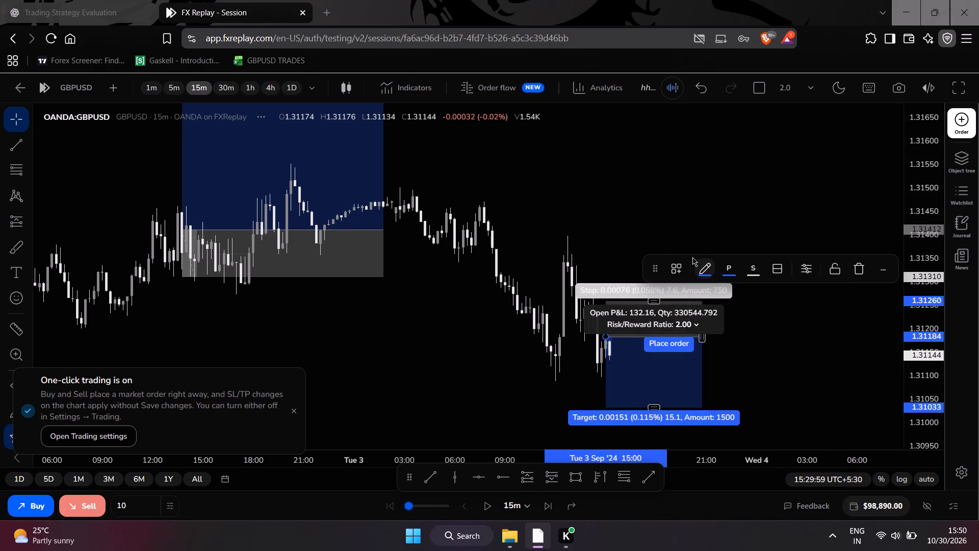
{"action": "left_click", "coordinate": [679, 230]}
Raise the short position's stop level to about 1.31283.
{"action": "scroll", "coordinate": [667, 219], "scroll_direction": "down", "scroll_amount": 3}
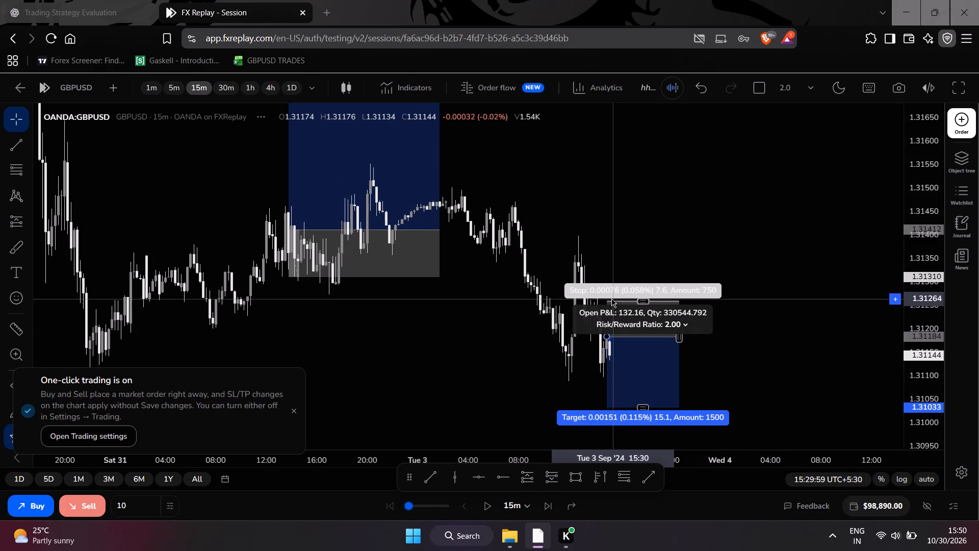
{"action": "left_click_drag", "start_coordinate": [647, 300], "coordinate": [635, 290]}
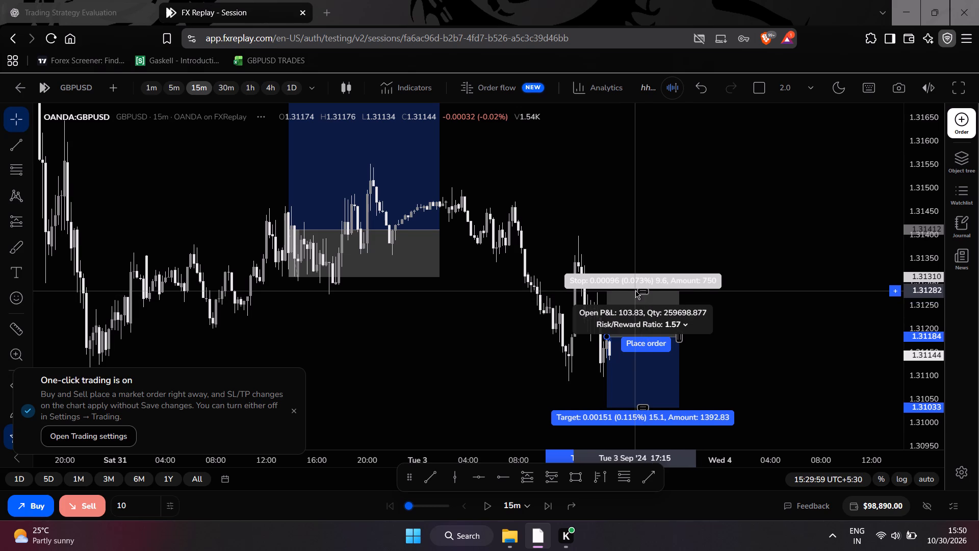
{"action": "left_click_drag", "start_coordinate": [635, 290], "coordinate": [631, 290]}
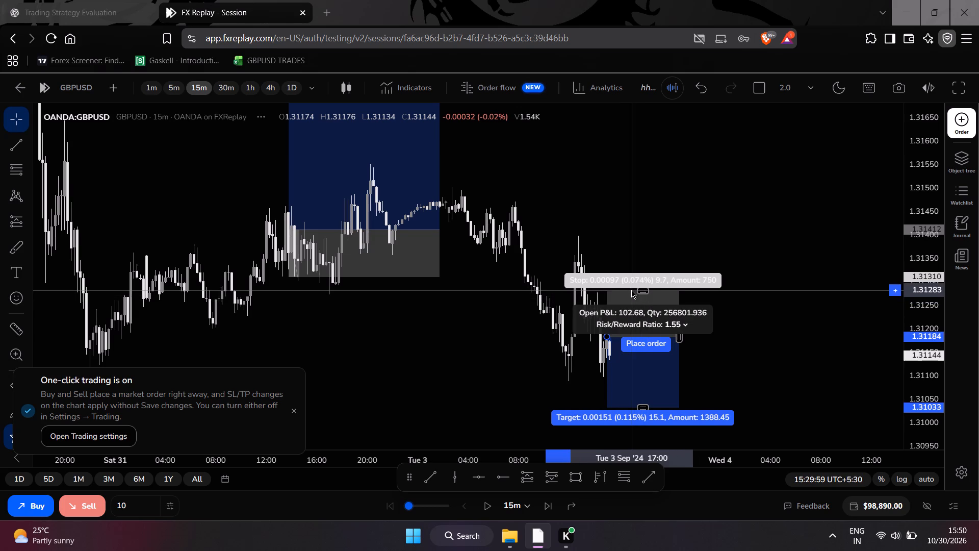
Fine-tune the short position's stop level to about 1.31285.
{"action": "left_click_drag", "start_coordinate": [631, 290], "coordinate": [626, 288]}
Sell 10 lots of GBPUSD at market with a stop loss at about 1.31293.
{"action": "left_click_drag", "start_coordinate": [496, 332], "coordinate": [485, 236]}
{"action": "scroll", "coordinate": [485, 234], "scroll_direction": "down", "scroll_amount": 2}
{"action": "scroll", "coordinate": [466, 289], "scroll_direction": "up", "scroll_amount": 2}
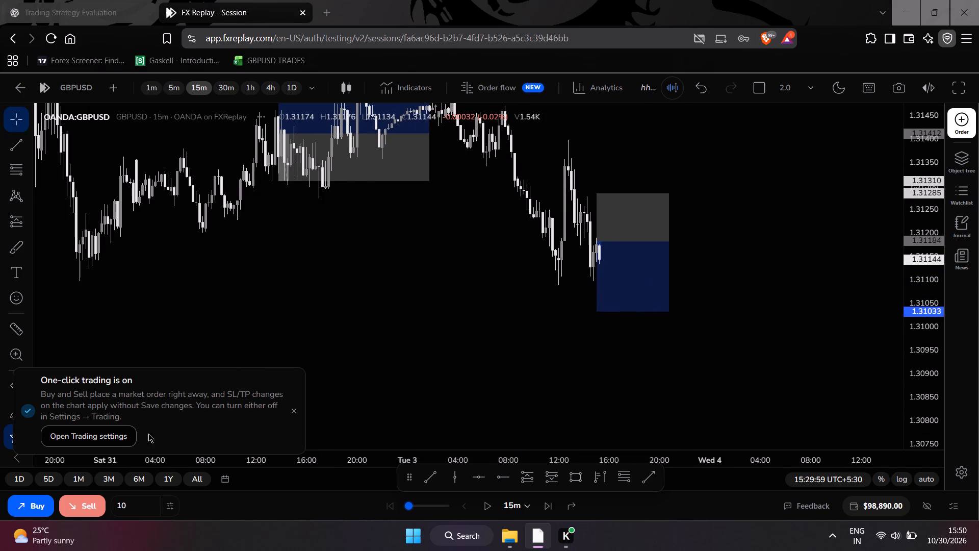
{"action": "left_click", "coordinate": [79, 503]}
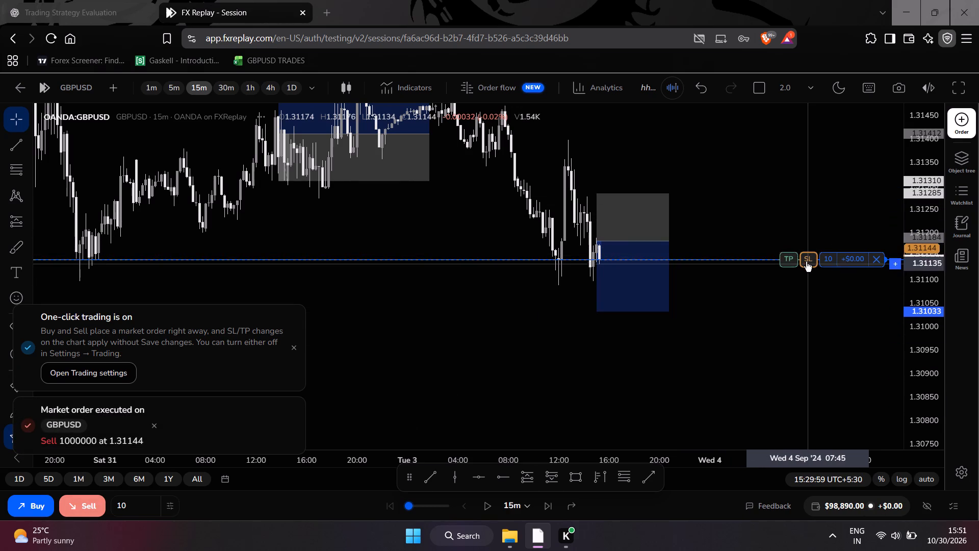
{"action": "left_click_drag", "start_coordinate": [807, 260], "coordinate": [828, 192]}
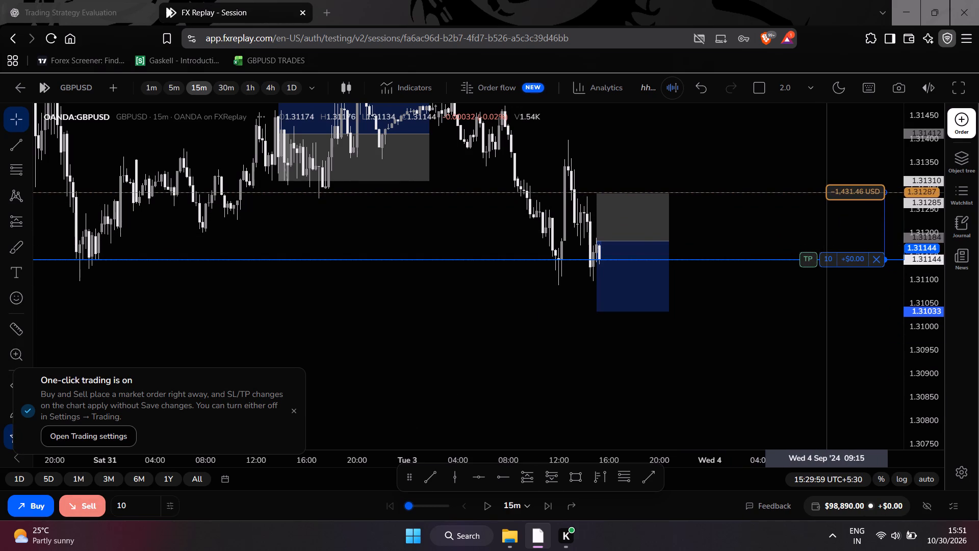
{"action": "left_click_drag", "start_coordinate": [828, 192], "coordinate": [835, 189]}
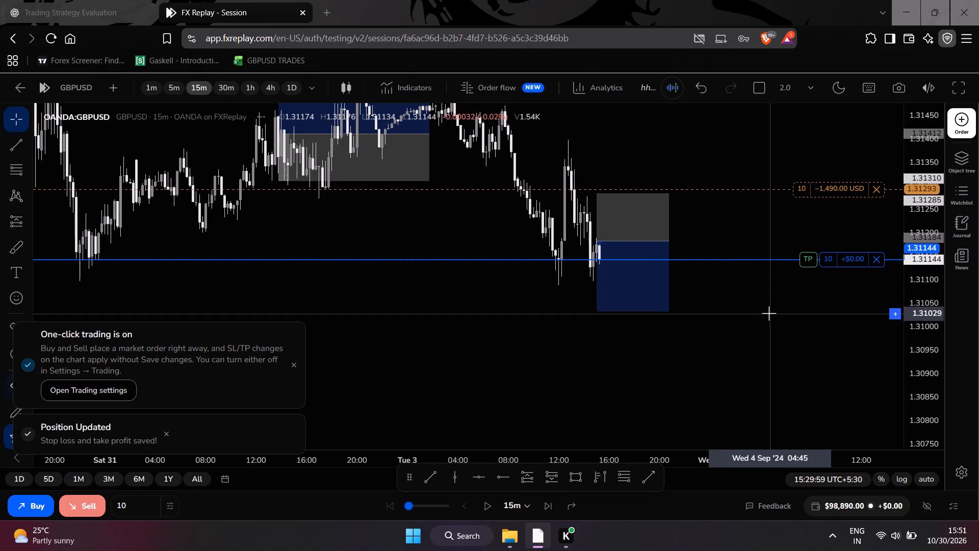
Advance the replay in 15-minute steps to about 17:45 on 3 September 2024.
{"action": "key", "text": "ctrl+space"}
{"action": "key", "text": "ctrl+space"}
{"action": "key", "text": "ctrl+space"}
{"action": "key", "text": "ctrl+space"}
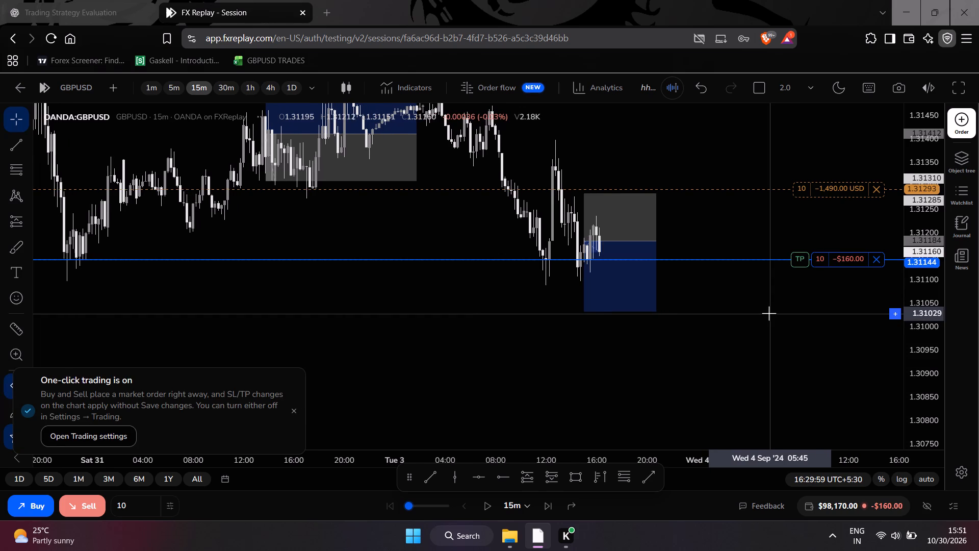
{"action": "key", "text": "ctrl+space"}
{"action": "key", "text": "ctrl+space"}
{"action": "key", "text": "ctrl+space"}
{"action": "key", "text": "ctrl+space"}
{"action": "key", "text": "ctrl+space"}
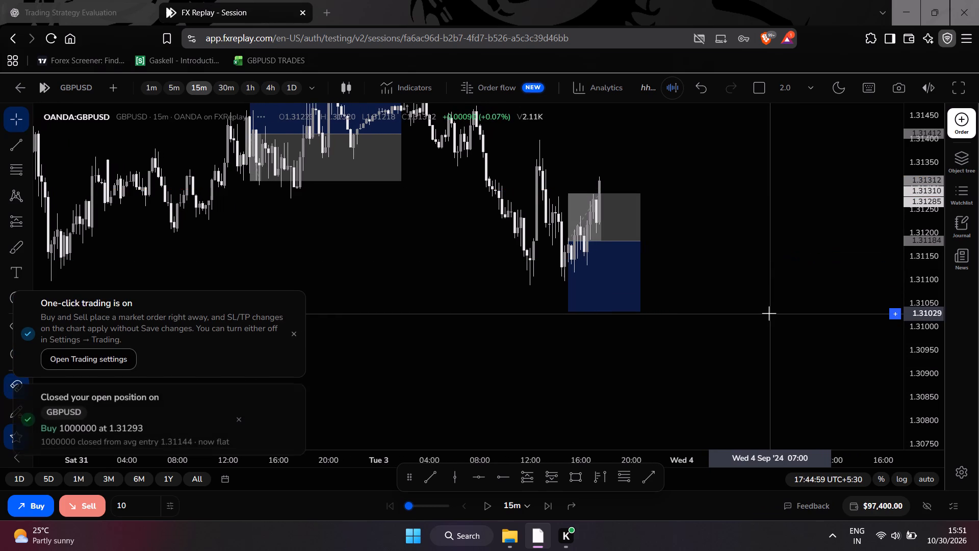
Delete the short position drawing from the chart.
{"action": "middle_click", "coordinate": [616, 252]}
Advance the replay in 15-minute steps to about 21:15 on 3 September 2024.
{"action": "scroll", "coordinate": [651, 269], "scroll_direction": "down", "scroll_amount": 4}
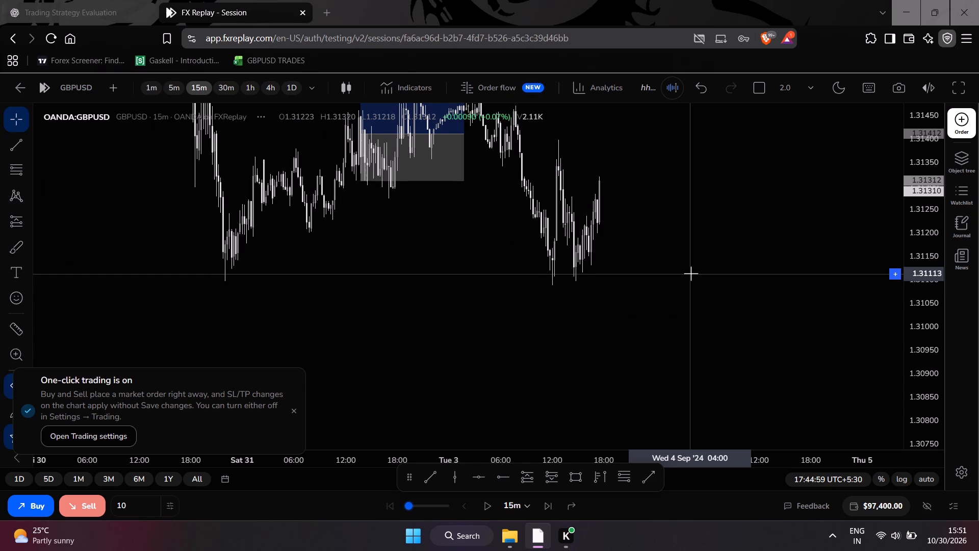
{"action": "key", "text": "ctrl+space"}
{"action": "key", "text": "ctrl+space"}
{"action": "key", "text": "ctrl+space"}
{"action": "key", "text": "ctrl+space"}
{"action": "key", "text": "ctrl+space"}
{"action": "key", "text": "ctrl+space"}
{"action": "key", "text": "ctrl+space"}
{"action": "key", "text": "ctrl+space"}
{"action": "key", "text": "ctrl+space"}
{"action": "key", "text": "ctrl+space"}
{"action": "key", "text": "ctrl+space"}
{"action": "key", "text": "ctrl+space"}
{"action": "key", "text": "ctrl+space"}
{"action": "key", "text": "ctrl+space"}
{"action": "key", "text": "ctrl+space"}
{"action": "key", "text": "ctrl+space"}
{"action": "key", "text": "ctrl+space"}
{"action": "key", "text": "ctrl+space"}
{"action": "key", "text": "ctrl+space"}
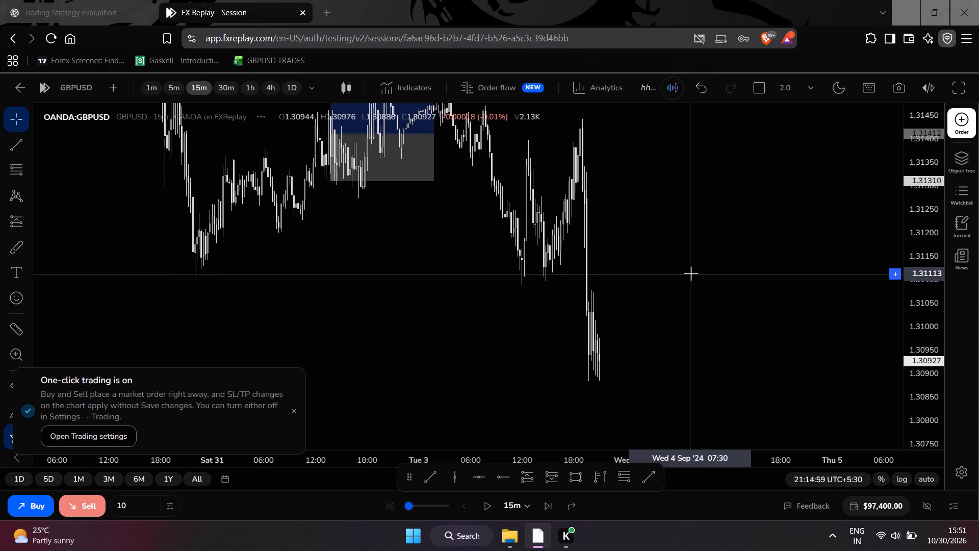
Advance the replay in 15-minute steps through the night to about 17:15 on 4 September 2024.
{"action": "scroll", "coordinate": [683, 283], "scroll_direction": "down", "scroll_amount": 4}
{"action": "left_click_drag", "start_coordinate": [914, 233], "coordinate": [884, 332]}
{"action": "left_click_drag", "start_coordinate": [710, 294], "coordinate": [775, 314]}
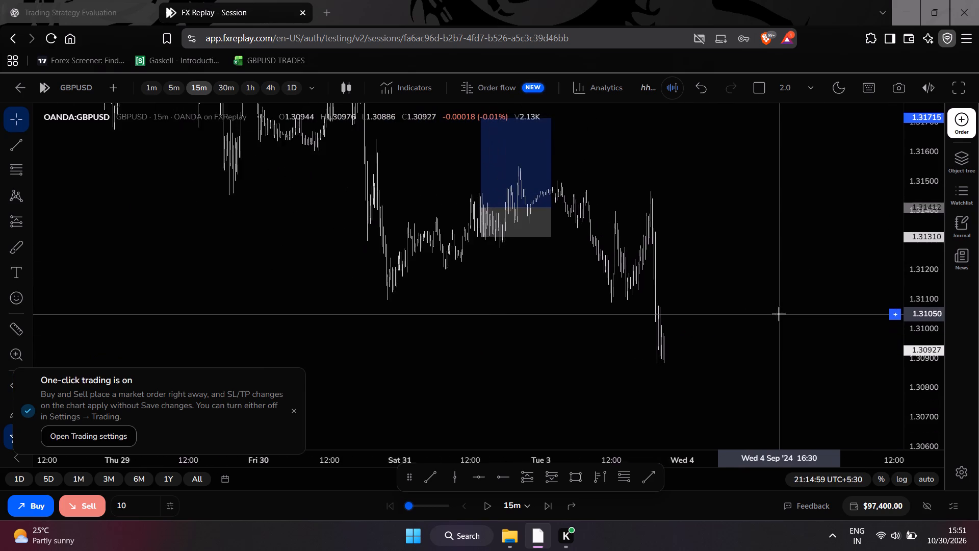
{"action": "scroll", "coordinate": [779, 314], "scroll_direction": "up", "scroll_amount": 2}
{"action": "key", "text": "ctrl+space"}
{"action": "key", "text": "ctrl+space"}
{"action": "key", "text": "ctrl+space"}
{"action": "key", "text": "ctrl+space"}
{"action": "key", "text": "ctrl+space"}
{"action": "key", "text": "ctrl+space"}
{"action": "key", "text": "ctrl+space"}
{"action": "key", "text": "ctrl+space"}
{"action": "key", "text": "ctrl+space"}
{"action": "key", "text": "ctrl+space"}
{"action": "key", "text": "ctrl+space"}
{"action": "key", "text": "ctrl+space"}
{"action": "key", "text": "ctrl+space"}
{"action": "key", "text": "ctrl+space"}
{"action": "key", "text": "ctrl+space"}
{"action": "key", "text": "ctrl+space"}
{"action": "key", "text": "ctrl+space"}
{"action": "key", "text": "ctrl+space"}
{"action": "key", "text": "ctrl+space"}
{"action": "key", "text": "ctrl+space"}
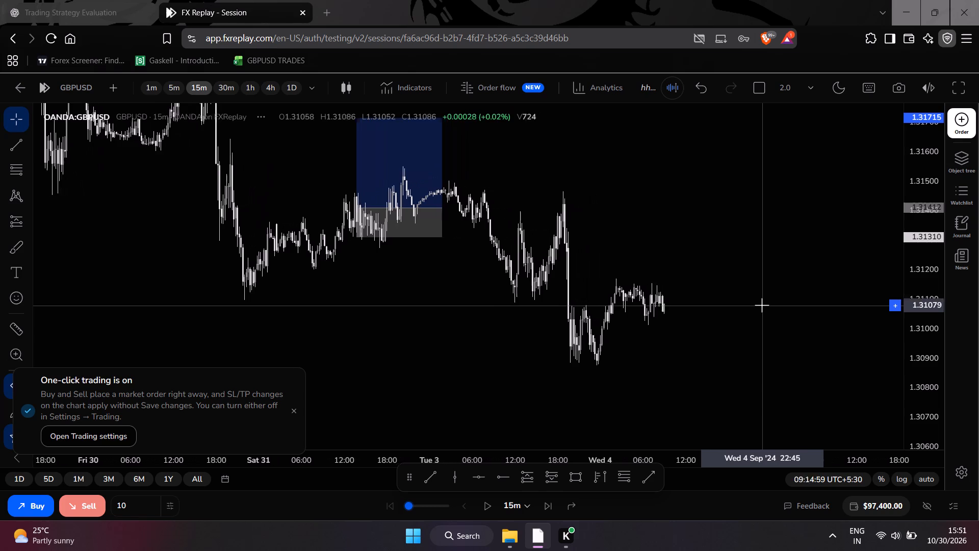
{"action": "key", "text": "ctrl+space"}
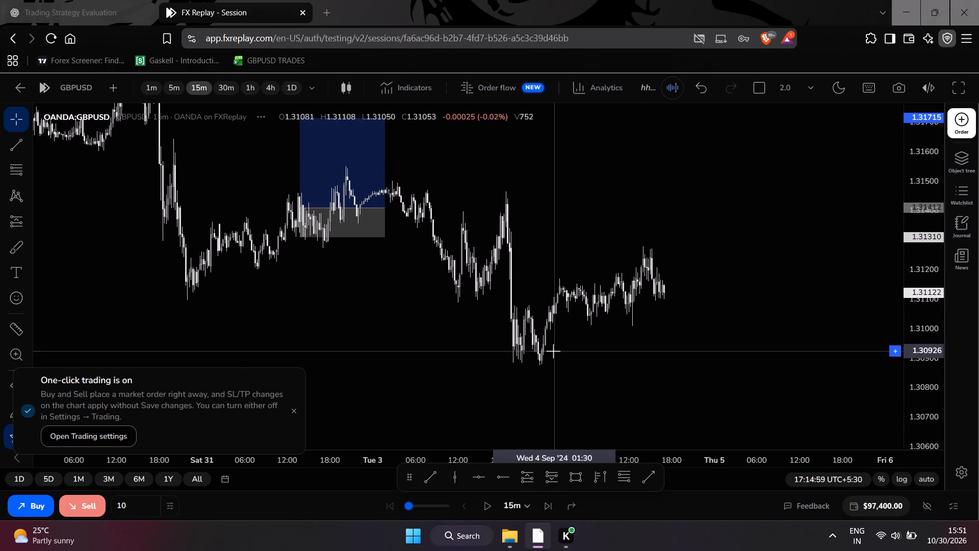
Advance the replay in 15-minute steps to about 12:30 on 5 September 2024.
{"action": "scroll", "coordinate": [691, 310], "scroll_direction": "up", "scroll_amount": 5}
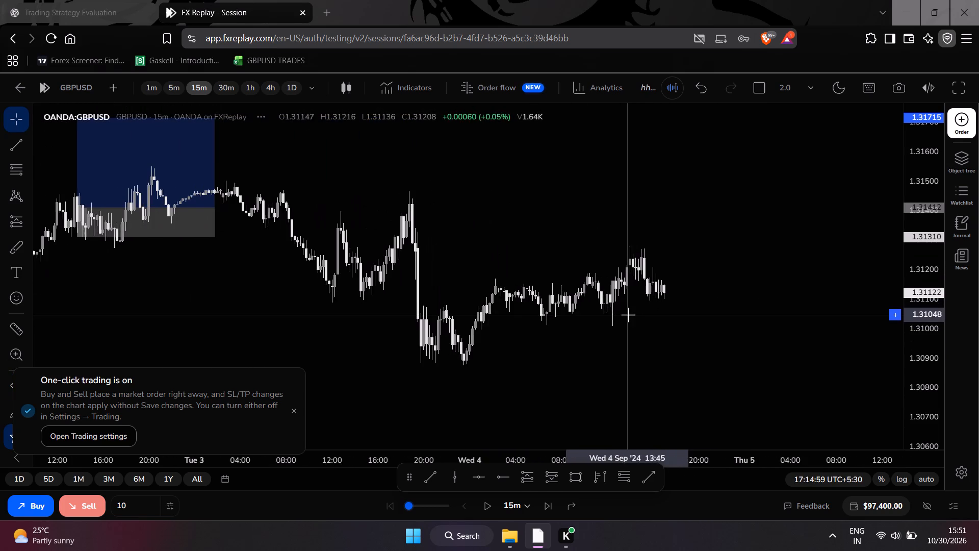
{"action": "scroll", "coordinate": [656, 345], "scroll_direction": "up", "scroll_amount": 3}
{"action": "left_click_drag", "start_coordinate": [753, 386], "coordinate": [591, 389]}
{"action": "scroll", "coordinate": [548, 383], "scroll_direction": "down", "scroll_amount": 3}
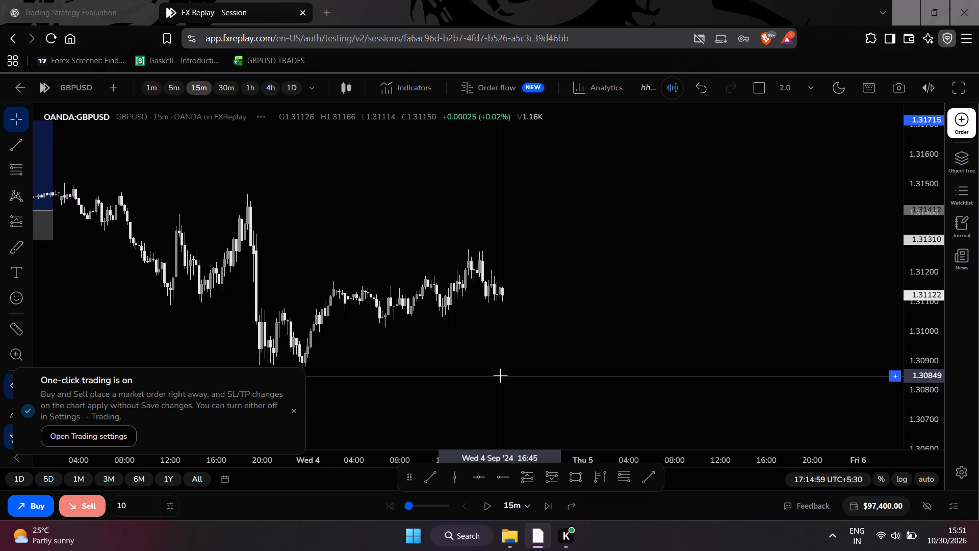
{"action": "key", "text": "ctrl+space"}
{"action": "key", "text": "ctrl+space"}
{"action": "key", "text": "ctrl+space"}
{"action": "key", "text": "ctrl+space"}
{"action": "key", "text": "ctrl+space"}
{"action": "key", "text": "ctrl+space"}
{"action": "key", "text": "ctrl+space"}
{"action": "key", "text": "ctrl+space"}
{"action": "key", "text": "ctrl+space"}
{"action": "key", "text": "ctrl+space"}
{"action": "key", "text": "ctrl+space"}
{"action": "key", "text": "ctrl+space"}
{"action": "key", "text": "ctrl+space"}
{"action": "key", "text": "ctrl+space"}
{"action": "key", "text": "ctrl+space"}
{"action": "key", "text": "ctrl+space"}
{"action": "key", "text": "ctrl+space"}
{"action": "key", "text": "ctrl+space"}
{"action": "key", "text": "ctrl+space"}
{"action": "key", "text": "ctrl+space"}
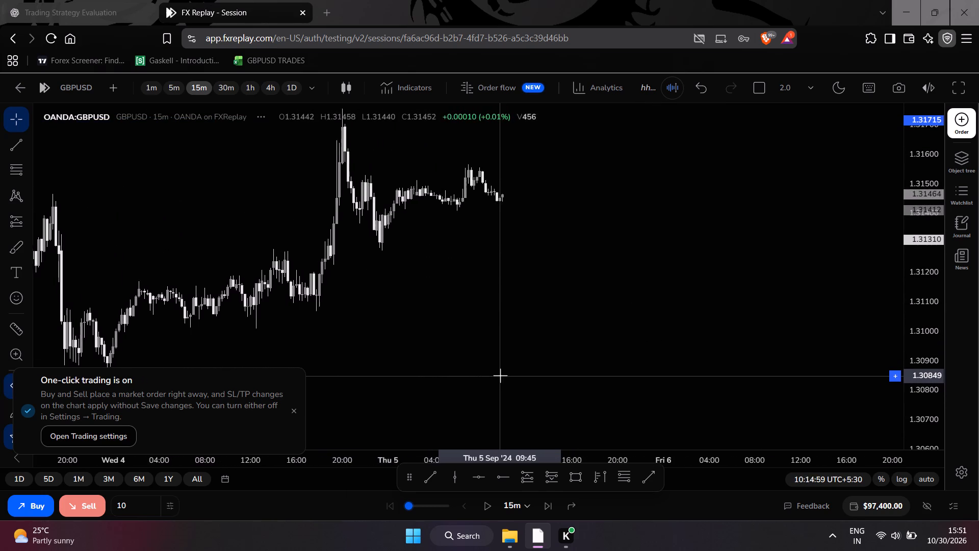
{"action": "scroll", "coordinate": [500, 375], "scroll_direction": "down", "scroll_amount": 3}
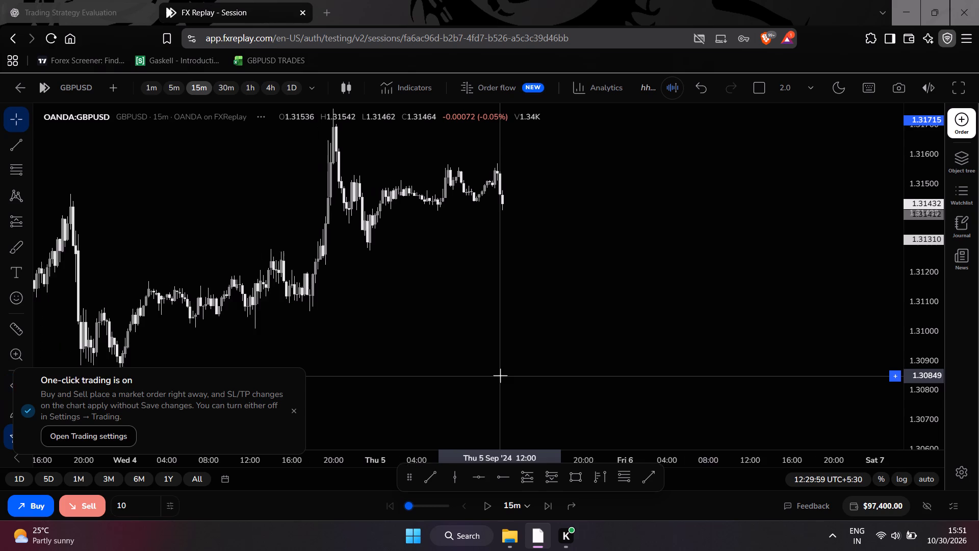
Examine the GBPUSD price action from late August through the latest candles on 5 September.
{"action": "scroll", "coordinate": [500, 375], "scroll_direction": "down", "scroll_amount": 12}
{"action": "left_click_drag", "start_coordinate": [466, 291], "coordinate": [617, 398]}
{"action": "scroll", "coordinate": [630, 400], "scroll_direction": "up", "scroll_amount": 6}
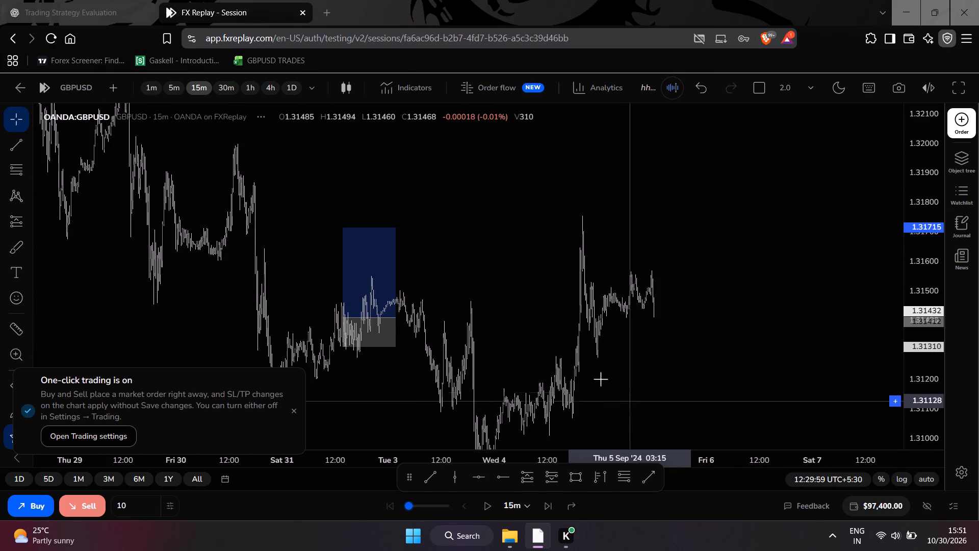
{"action": "left_click_drag", "start_coordinate": [538, 357], "coordinate": [610, 350]}
{"action": "scroll", "coordinate": [613, 349], "scroll_direction": "up", "scroll_amount": 10}
{"action": "left_click_drag", "start_coordinate": [640, 349], "coordinate": [552, 326]}
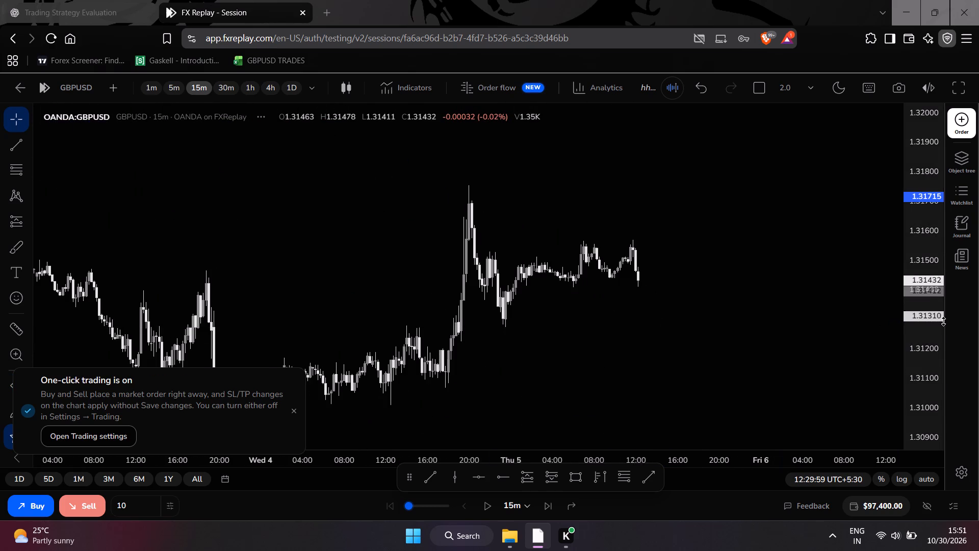
{"action": "scroll", "coordinate": [943, 321], "scroll_direction": "up", "scroll_amount": 15}
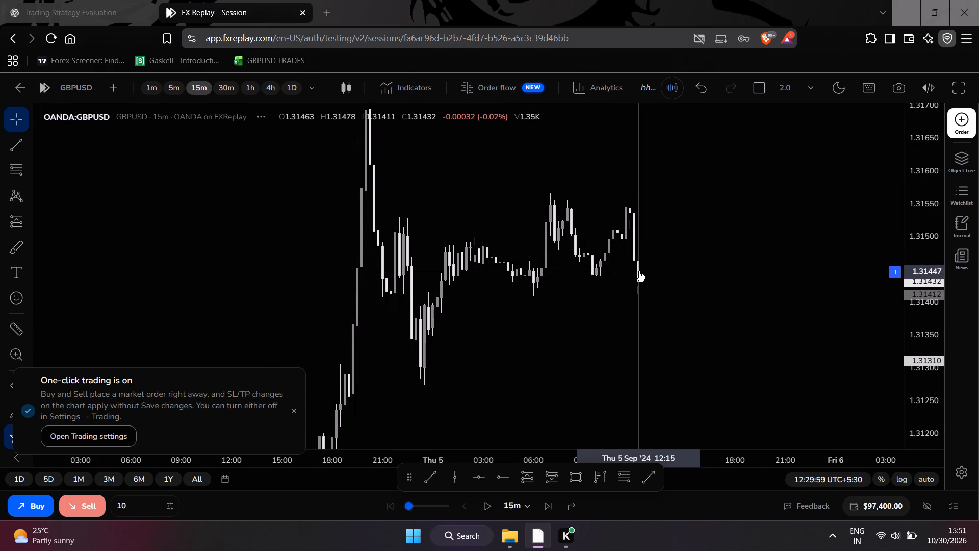
Advance the replay by six 15-minute candles to about 14:00 on 5 September 2024.
{"action": "key", "text": "ctrl+space"}
{"action": "key", "text": "ctrl+space"}
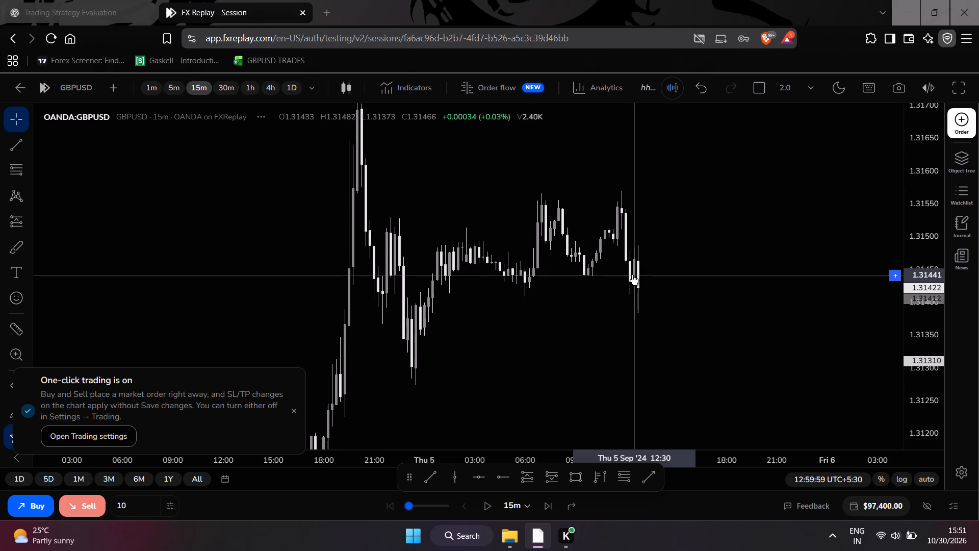
{"action": "key", "text": "ctrl+space"}
{"action": "key", "text": "ctrl+space"}
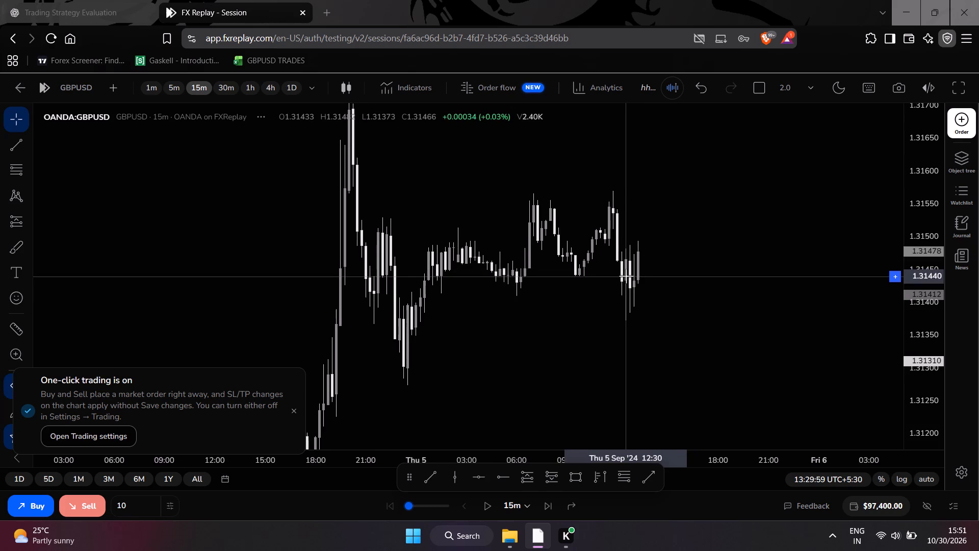
{"action": "key", "text": "ctrl+space"}
{"action": "key", "text": "ctrl+space"}
Place a long position just ahead of the latest candles, starting at 15:00 on 5 September with entry at about 1.31544.
{"action": "scroll", "coordinate": [658, 208], "scroll_direction": "down", "scroll_amount": 3}
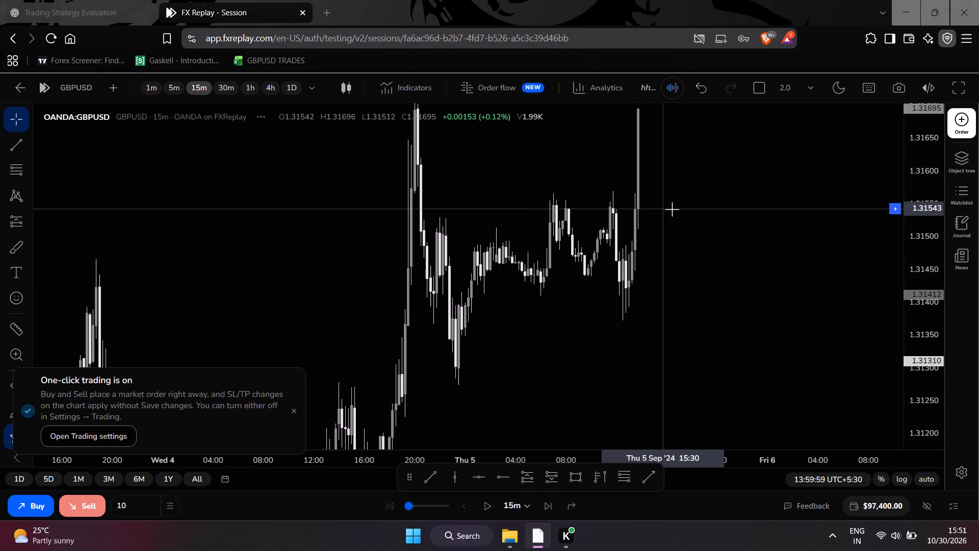
{"action": "left_click_drag", "start_coordinate": [752, 210], "coordinate": [781, 266]}
{"action": "scroll", "coordinate": [735, 275], "scroll_direction": "up", "scroll_amount": 2}
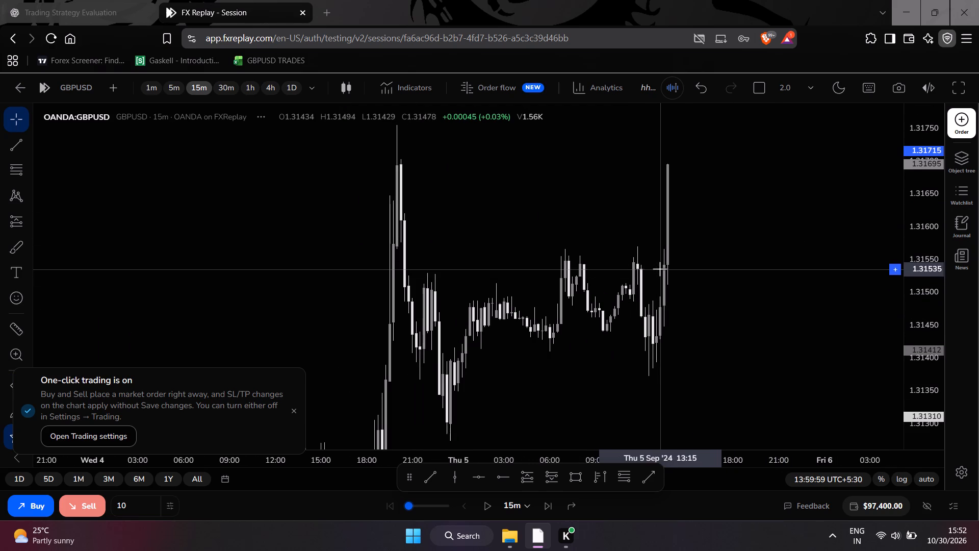
{"action": "scroll", "coordinate": [734, 290], "scroll_direction": "down", "scroll_amount": 3}
{"action": "scroll", "coordinate": [734, 290], "scroll_direction": "up", "scroll_amount": 7}
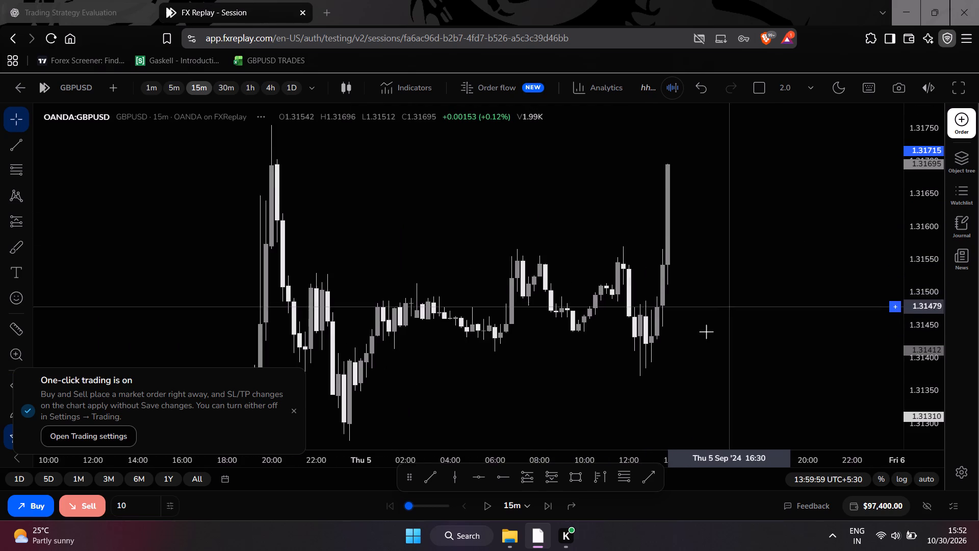
{"action": "left_click_drag", "start_coordinate": [697, 339], "coordinate": [675, 344]}
{"action": "left_click", "coordinate": [532, 474]}
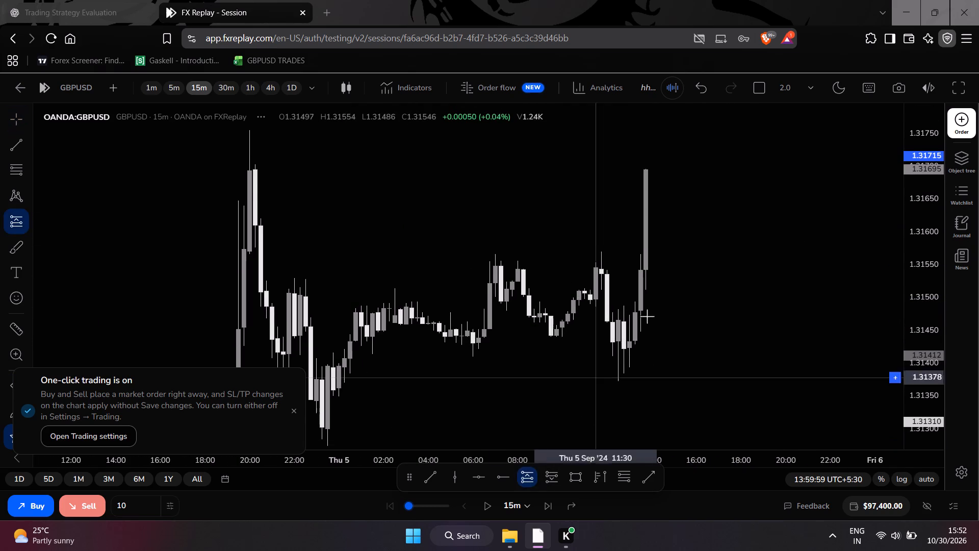
{"action": "left_click", "coordinate": [672, 268]}
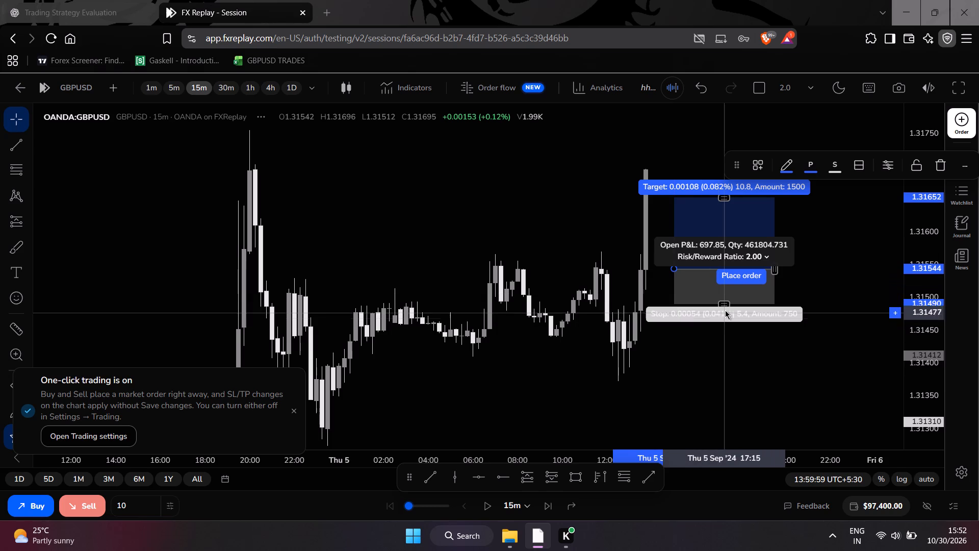
Lower the new long position's stop level to about 1.31442.
{"action": "left_click_drag", "start_coordinate": [725, 303], "coordinate": [726, 330]}
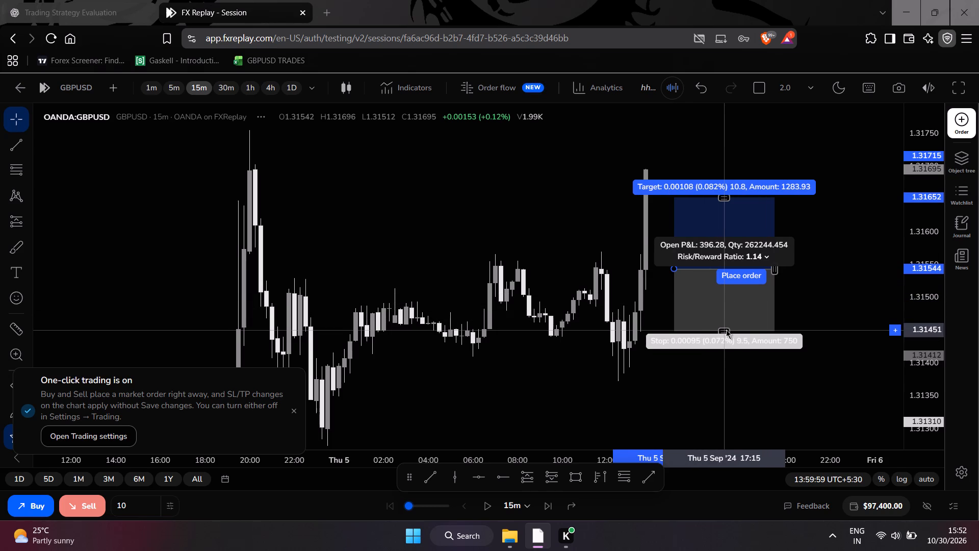
{"action": "left_click_drag", "start_coordinate": [726, 330], "coordinate": [727, 331]}
{"action": "left_click", "coordinate": [727, 331]}
Raise the new long position's target level to about 1.31850.
{"action": "left_click_drag", "start_coordinate": [552, 205], "coordinate": [538, 229]}
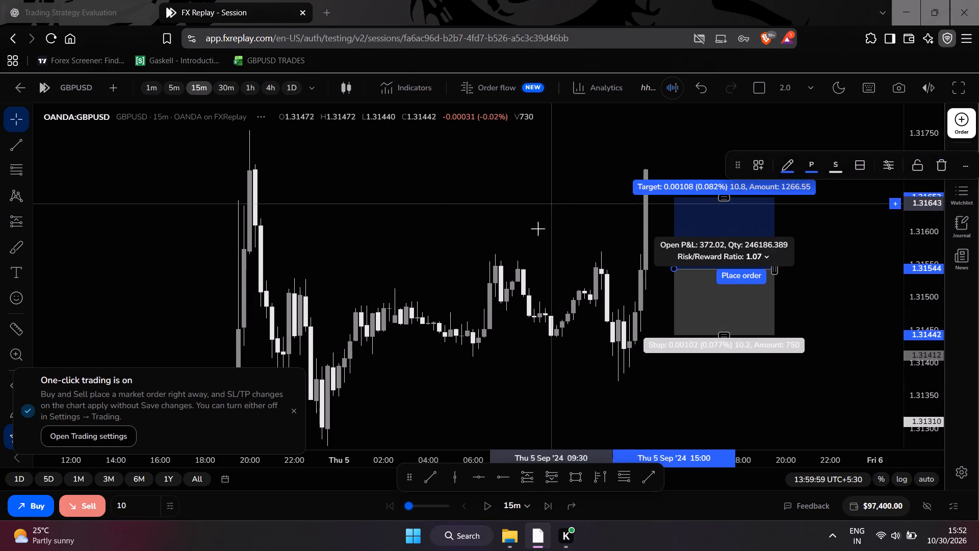
{"action": "left_click_drag", "start_coordinate": [538, 229], "coordinate": [513, 271]}
{"action": "scroll", "coordinate": [578, 256], "scroll_direction": "down", "scroll_amount": 3}
{"action": "left_click_drag", "start_coordinate": [666, 264], "coordinate": [671, 170]}
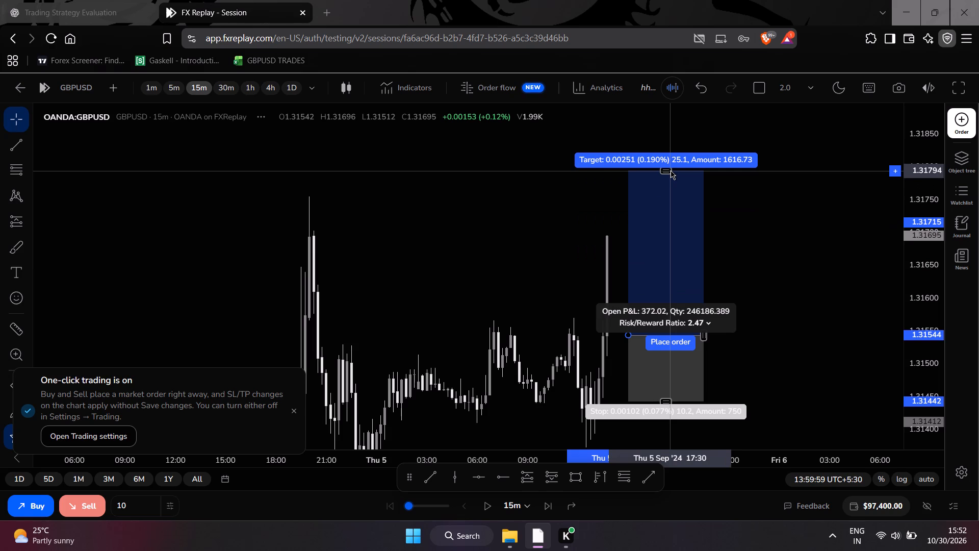
{"action": "left_click_drag", "start_coordinate": [671, 170], "coordinate": [678, 134]}
{"action": "left_click", "coordinate": [757, 216]}
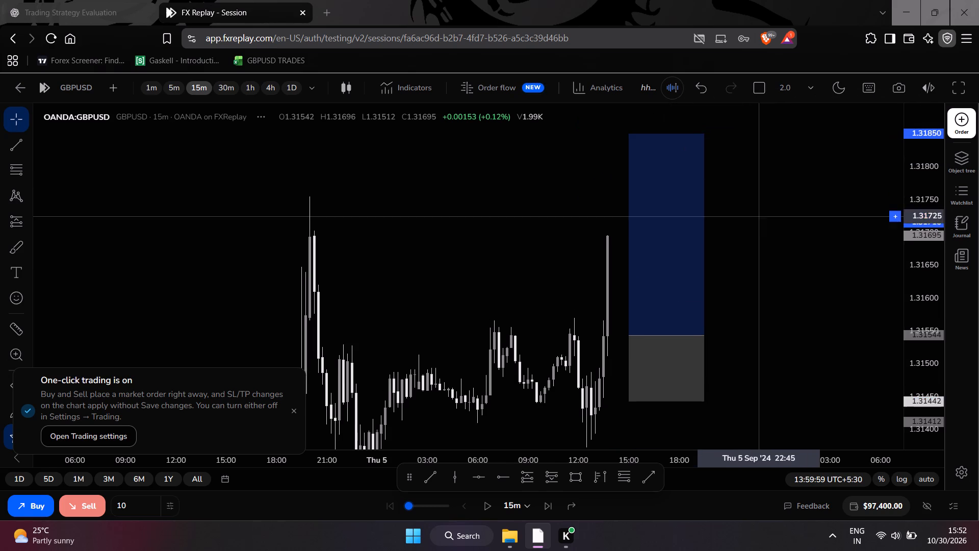
Advance the replay in 15-minute steps to about 16:45 on 5 September 2024.
{"action": "scroll", "coordinate": [770, 239], "scroll_direction": "up", "scroll_amount": 1}
{"action": "key", "text": "ctrl+space"}
{"action": "key", "text": "ctrl+space"}
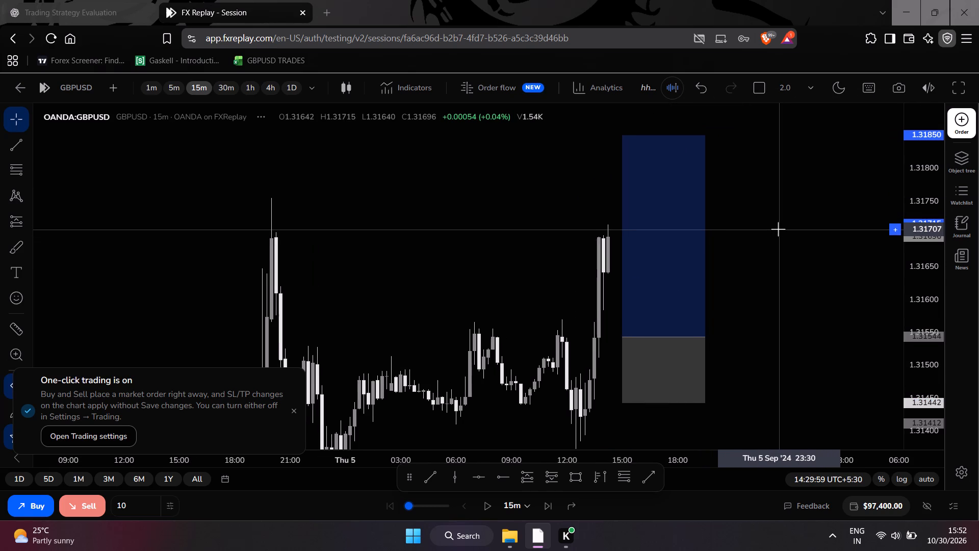
{"action": "key", "text": "ctrl+space"}
{"action": "key", "text": "ctrl+space"}
{"action": "key", "text": "ctrl+space"}
{"action": "key", "text": "ctrl+space"}
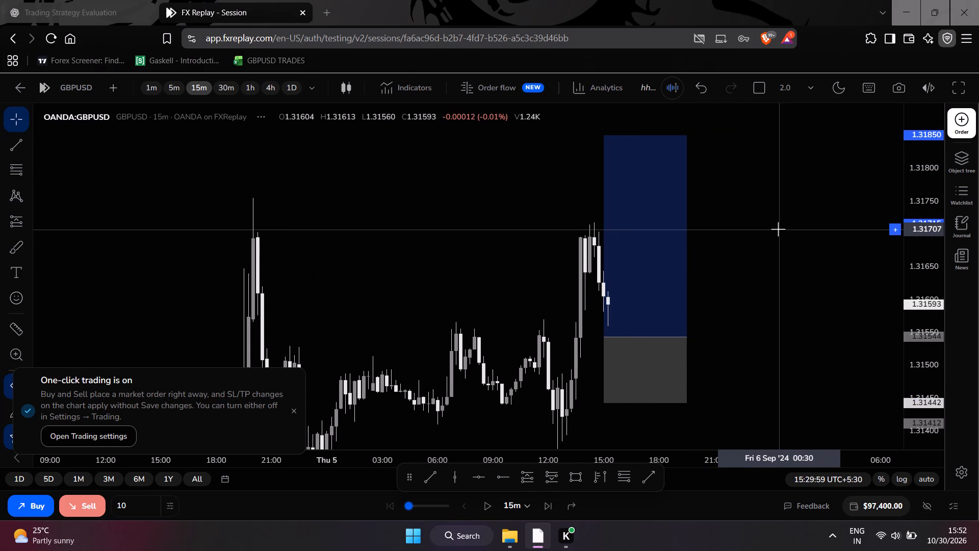
{"action": "key", "text": "ctrl+space"}
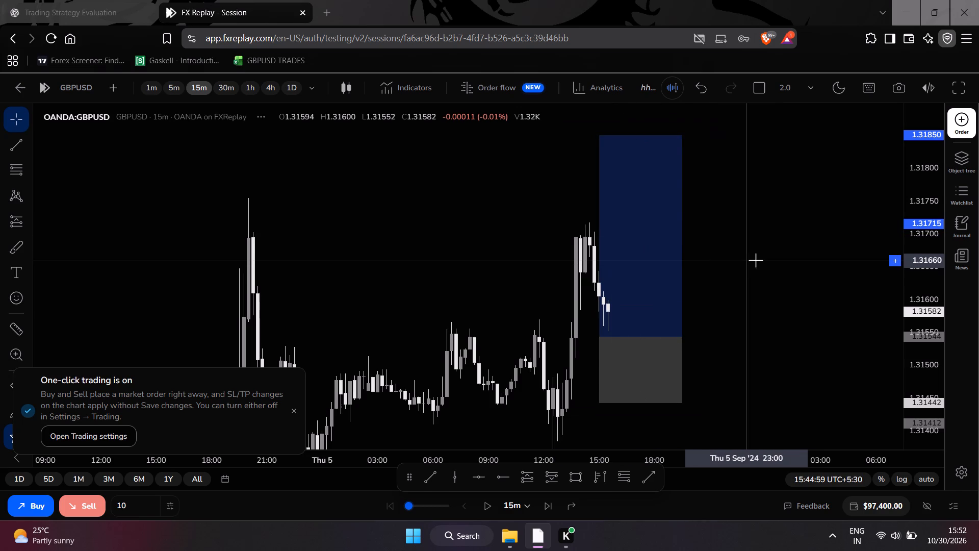
{"action": "key", "text": "ctrl+space"}
{"action": "key", "text": "ctrl+space"}
{"action": "key", "text": "ctrl+space"}
{"action": "key", "text": "ctrl+space"}
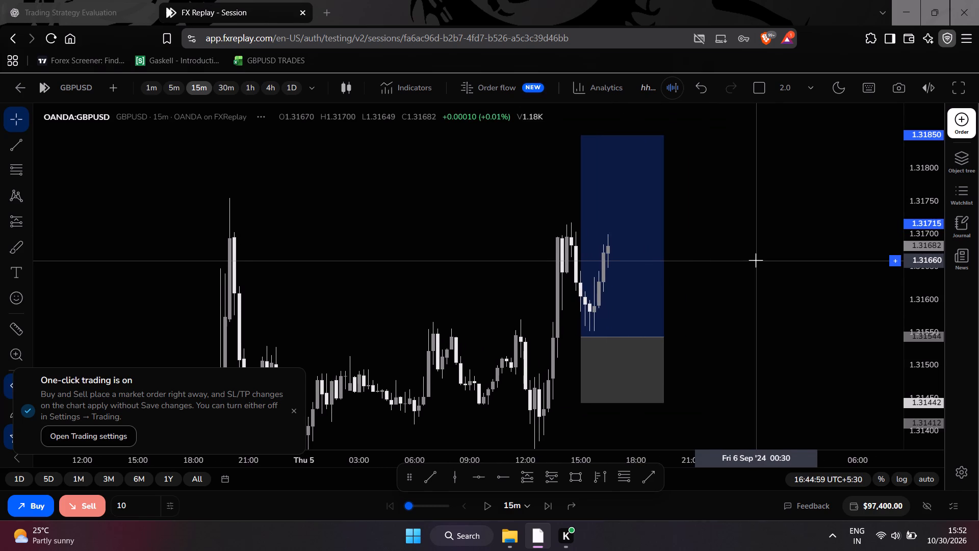
Advance the replay in 15-minute steps to about 21:45 on 5 September 2024.
{"action": "key", "text": "ctrl+space"}
{"action": "key", "text": "ctrl+space"}
{"action": "key", "text": "ctrl+space"}
{"action": "key", "text": "ctrl+space"}
{"action": "key", "text": "ctrl+space"}
{"action": "key", "text": "ctrl+space"}
{"action": "key", "text": "ctrl+space"}
{"action": "key", "text": "ctrl+space"}
{"action": "key", "text": "ctrl+space"}
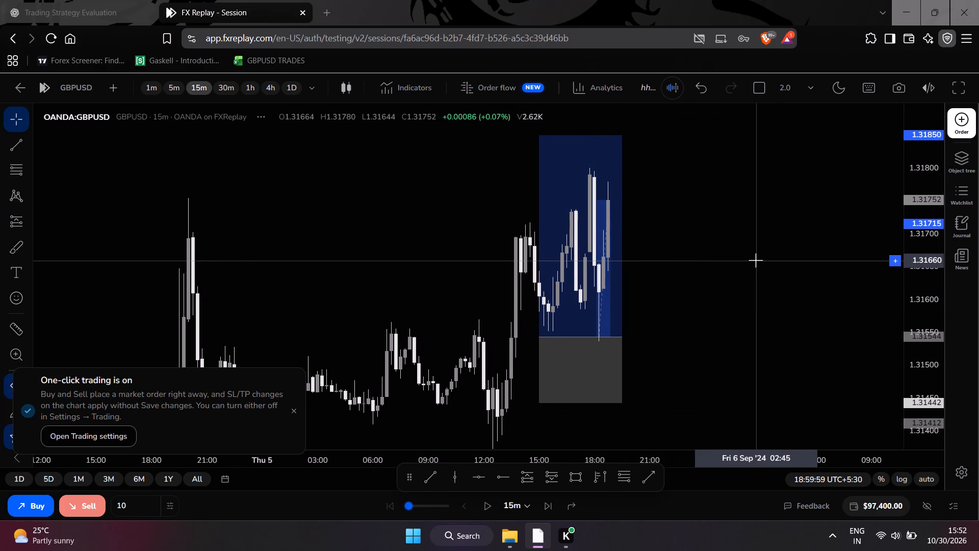
{"action": "key", "text": "ctrl+space"}
{"action": "key", "text": "ctrl+space"}
{"action": "key", "text": "ctrl+space"}
{"action": "key", "text": "ctrl+space"}
{"action": "key", "text": "ctrl+space"}
{"action": "key", "text": "ctrl+space"}
{"action": "key", "text": "ctrl+space"}
{"action": "key", "text": "ctrl+space"}
{"action": "key", "text": "ctrl+space"}
{"action": "key", "text": "ctrl+space"}
{"action": "key", "text": "ctrl+space"}
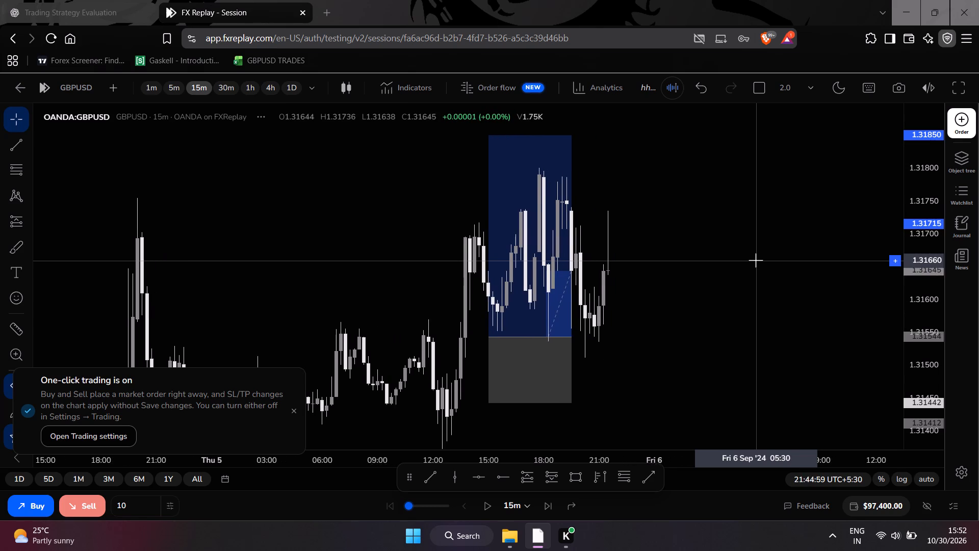
Advance the replay in 15-minute steps to about 02:30 on 6 September 2024.
{"action": "key", "text": "ctrl+space"}
{"action": "key", "text": "ctrl+space"}
{"action": "key", "text": "ctrl+space"}
{"action": "key", "text": "ctrl+space"}
{"action": "key", "text": "ctrl+space"}
{"action": "key", "text": "ctrl+space"}
{"action": "key", "text": "ctrl+space"}
{"action": "key", "text": "ctrl+space"}
{"action": "key", "text": "ctrl+space"}
{"action": "key", "text": "ctrl+space"}
{"action": "key", "text": "ctrl+space"}
{"action": "key", "text": "ctrl+space"}
{"action": "key", "text": "ctrl+space"}
{"action": "key", "text": "ctrl+space"}
{"action": "key", "text": "ctrl+space"}
{"action": "key", "text": "ctrl+space"}
{"action": "key", "text": "ctrl+space"}
{"action": "key", "text": "ctrl+space"}
{"action": "key", "text": "ctrl+space"}
{"action": "key", "text": "ctrl+space"}
{"action": "key", "text": "ctrl+space"}
{"action": "key", "text": "ctrl+space"}
{"action": "key", "text": "ctrl+space"}
{"action": "key", "text": "ctrl+space"}
{"action": "key", "text": "ctrl+space"}
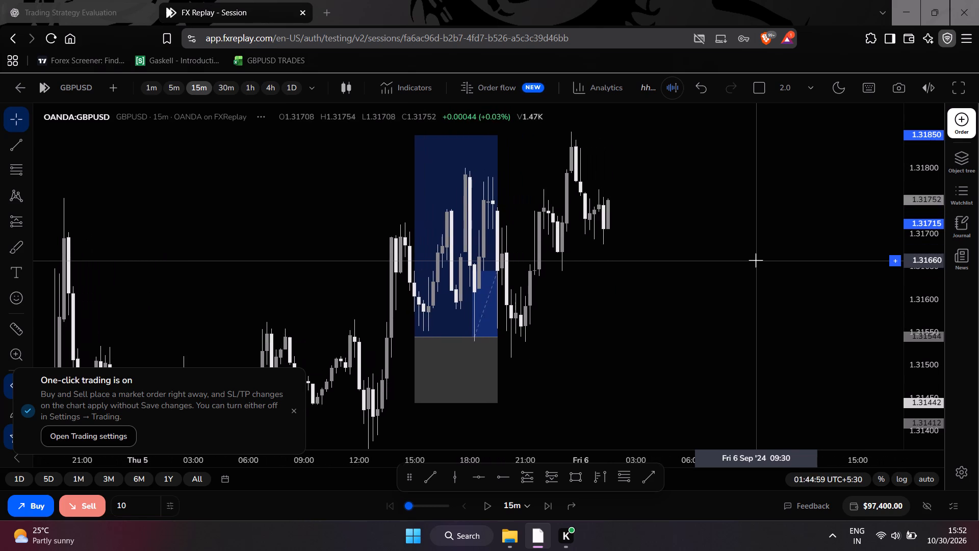
Advance the replay in 15-minute steps to about 19:45 on 6 September 2024.
{"action": "scroll", "coordinate": [830, 69], "scroll_direction": "down", "scroll_amount": 3}
{"action": "left_click_drag", "start_coordinate": [769, 188], "coordinate": [771, 242]}
{"action": "scroll", "coordinate": [772, 241], "scroll_direction": "down", "scroll_amount": 3}
{"action": "left_click_drag", "start_coordinate": [779, 247], "coordinate": [769, 205]}
{"action": "scroll", "coordinate": [760, 214], "scroll_direction": "down", "scroll_amount": 3}
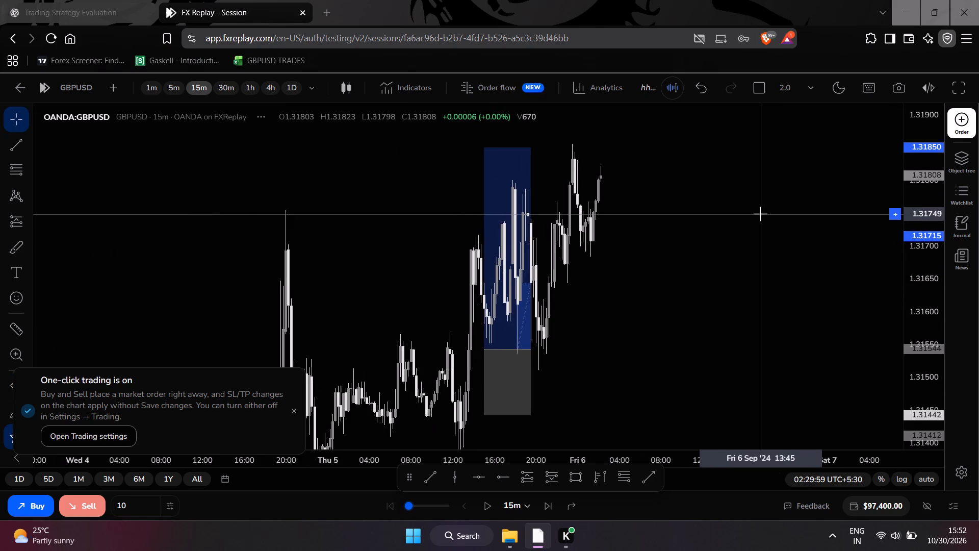
{"action": "left_click_drag", "start_coordinate": [776, 244], "coordinate": [682, 278]}
{"action": "scroll", "coordinate": [682, 280], "scroll_direction": "up", "scroll_amount": 1}
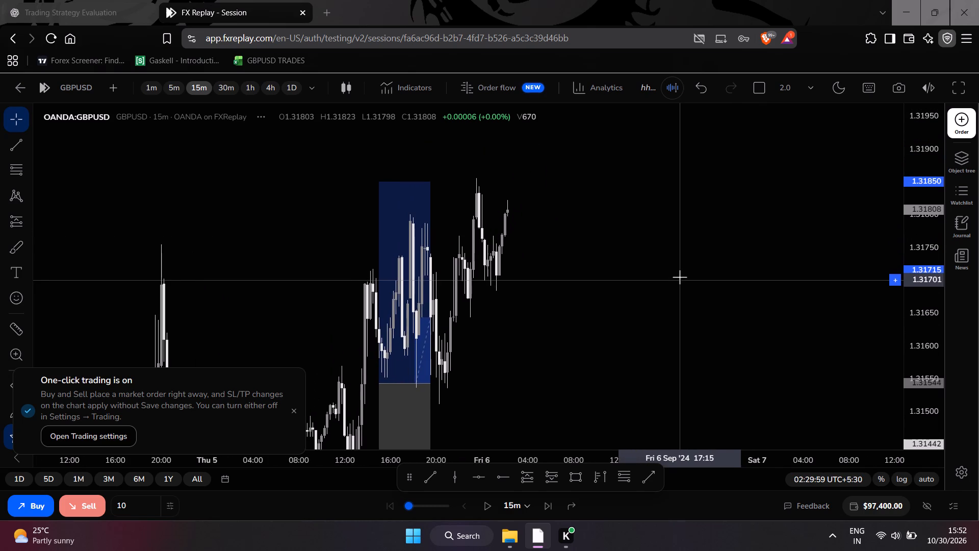
{"action": "key", "text": "ctrl+space"}
{"action": "key", "text": "ctrl+space"}
{"action": "key", "text": "ctrl+space"}
{"action": "key", "text": "ctrl+space"}
{"action": "key", "text": "ctrl+space"}
{"action": "key", "text": "ctrl+space"}
{"action": "key", "text": "ctrl+space"}
{"action": "key", "text": "ctrl+space"}
{"action": "key", "text": "ctrl+space"}
{"action": "key", "text": "ctrl+space"}
{"action": "key", "text": "ctrl+space"}
{"action": "key", "text": "ctrl+space"}
{"action": "key", "text": "ctrl+space"}
{"action": "key", "text": "ctrl+space"}
{"action": "key", "text": "ctrl+space"}
{"action": "key", "text": "ctrl+space"}
{"action": "key", "text": "ctrl+space"}
{"action": "key", "text": "ctrl+space"}
{"action": "key", "text": "ctrl+space"}
{"action": "key", "text": "ctrl+space"}
{"action": "key", "text": "ctrl+space"}
{"action": "key", "text": "ctrl+space"}
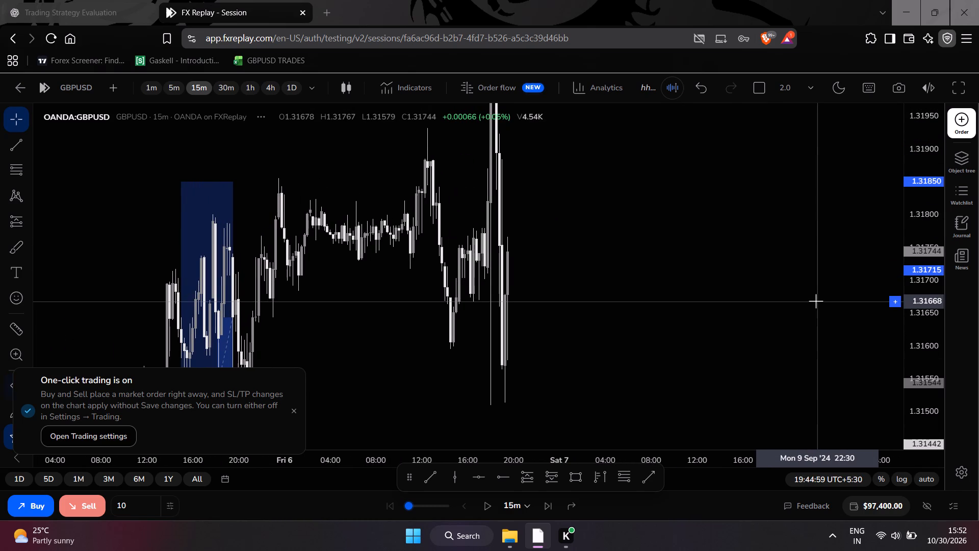
Advance the replay in 15-minute steps to about 21:30 on 6 September 2024.
{"action": "scroll", "coordinate": [627, 315], "scroll_direction": "down", "scroll_amount": 7}
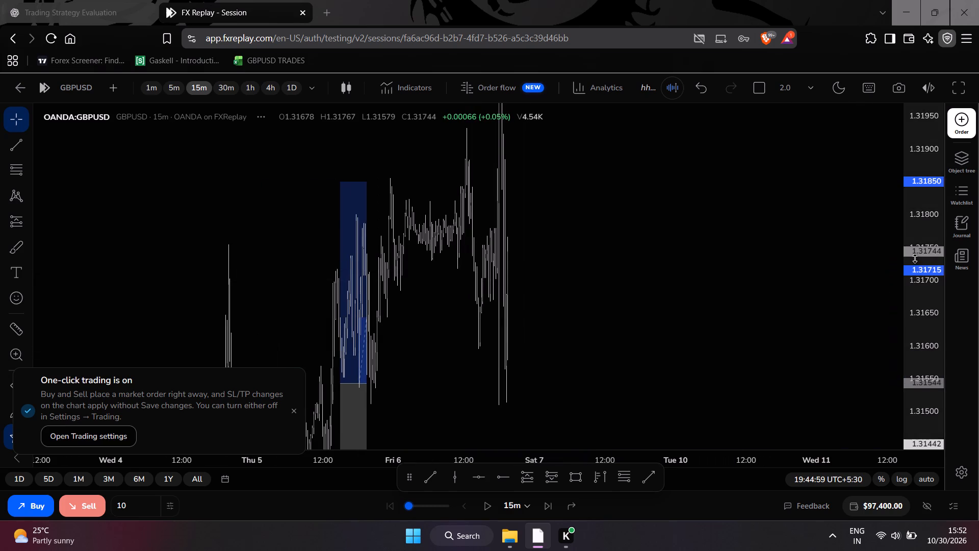
{"action": "left_click_drag", "start_coordinate": [916, 265], "coordinate": [913, 424]}
{"action": "left_click_drag", "start_coordinate": [601, 353], "coordinate": [726, 387]}
{"action": "scroll", "coordinate": [739, 387], "scroll_direction": "up", "scroll_amount": 5}
{"action": "left_click_drag", "start_coordinate": [676, 351], "coordinate": [622, 417]}
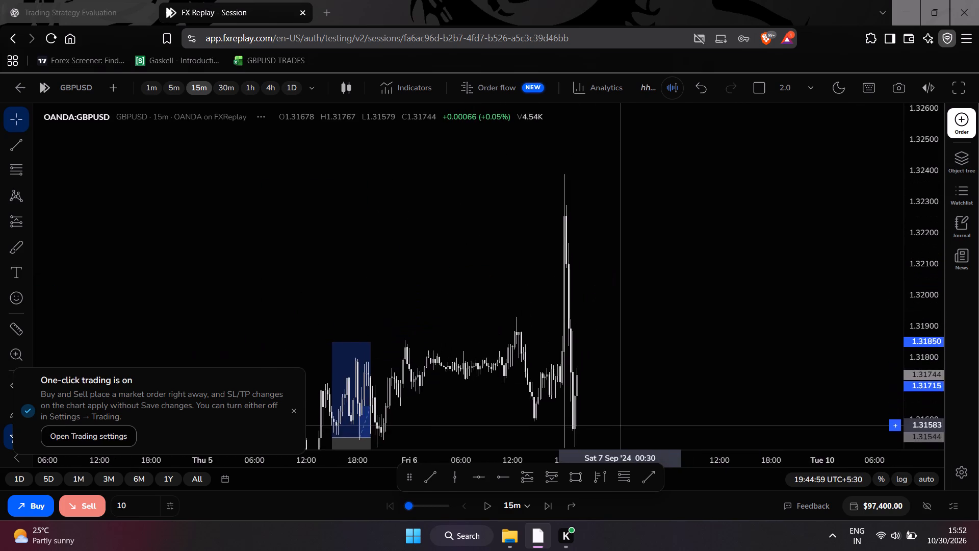
{"action": "left_click_drag", "start_coordinate": [622, 417], "coordinate": [656, 341]}
{"action": "scroll", "coordinate": [635, 347], "scroll_direction": "up", "scroll_amount": 2}
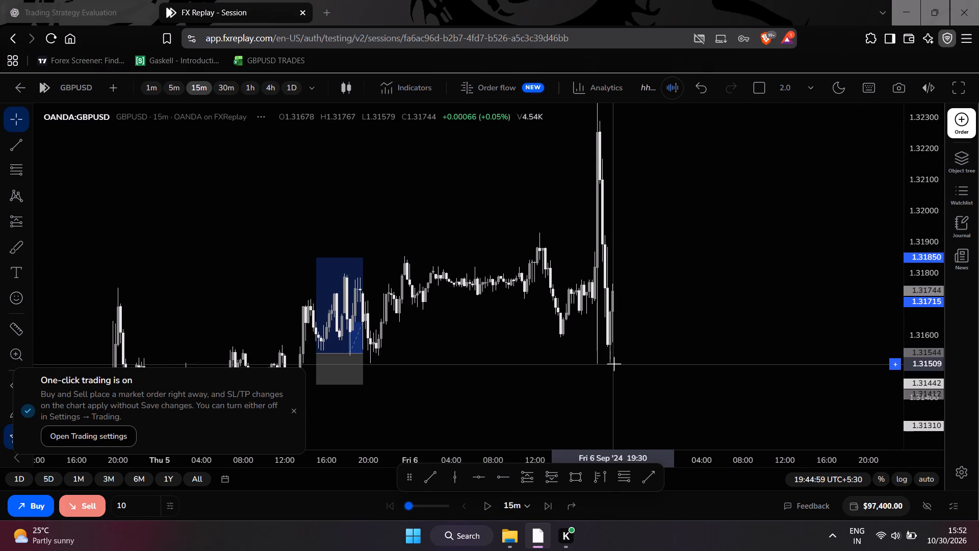
{"action": "key", "text": "Left"}
{"action": "key", "text": "ctrl+space"}
{"action": "key", "text": "ctrl+space"}
{"action": "key", "text": "ctrl+space"}
{"action": "key", "text": "ctrl+space"}
{"action": "key", "text": "ctrl+space"}
{"action": "key", "text": "ctrl+space"}
{"action": "key", "text": "ctrl+space"}
{"action": "key", "text": "ctrl+space"}
{"action": "key", "text": "ctrl+space"}
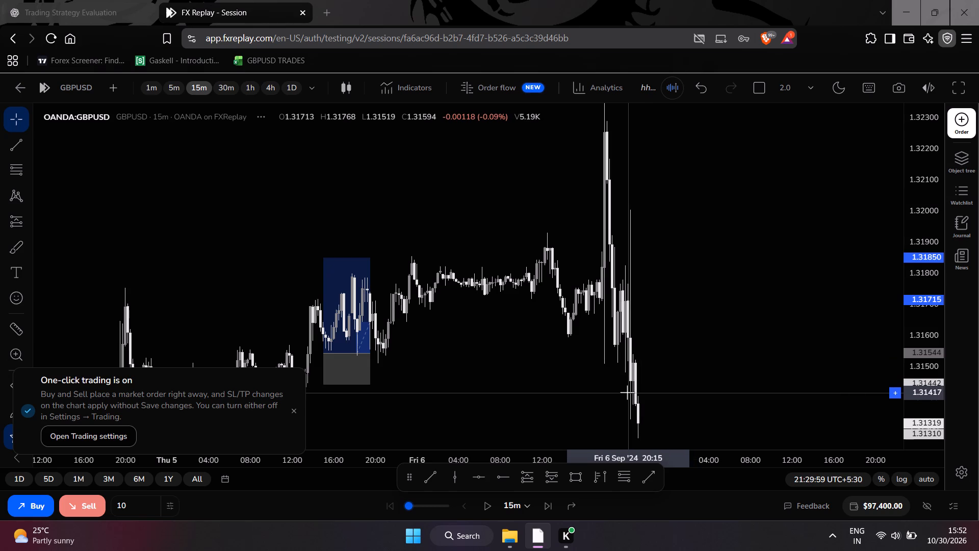
Advance the replay in 15-minute steps to about 00:15 on 7 September 2024.
{"action": "scroll", "coordinate": [591, 394], "scroll_direction": "up", "scroll_amount": 6}
{"action": "left_click_drag", "start_coordinate": [741, 321], "coordinate": [715, 244]}
{"action": "scroll", "coordinate": [682, 335], "scroll_direction": "down", "scroll_amount": 2}
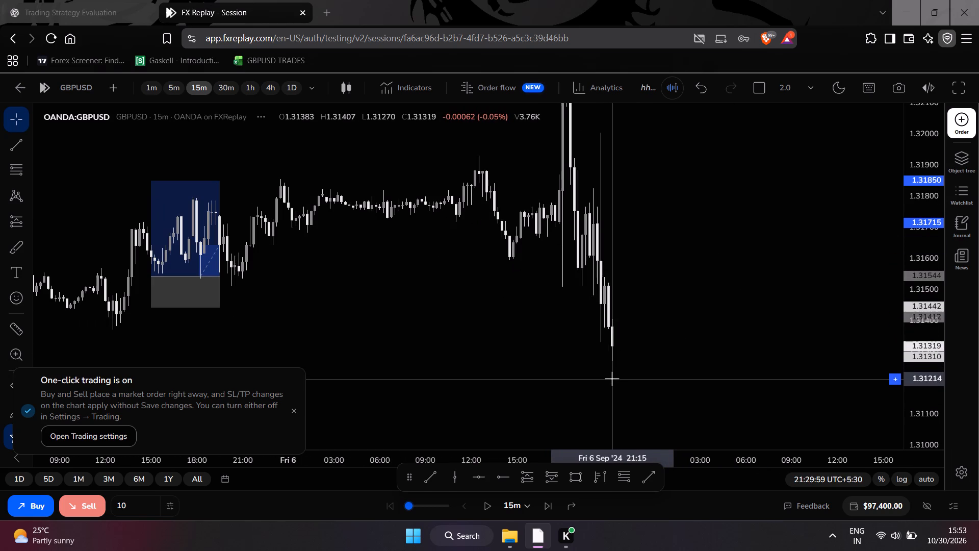
{"action": "key", "text": "ctrl+space"}
{"action": "key", "text": "ctrl+space"}
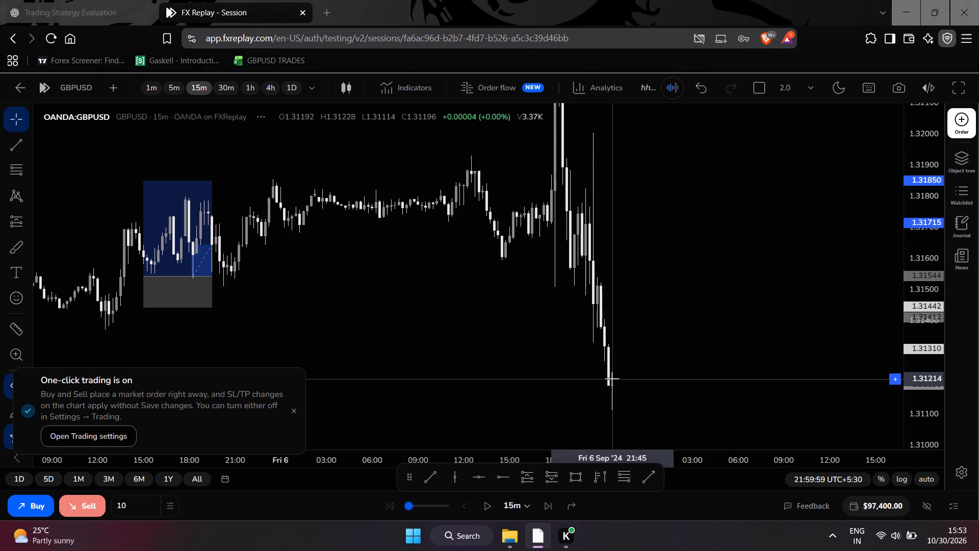
{"action": "key", "text": "ctrl+space"}
{"action": "key", "text": "ctrl+space"}
{"action": "key", "text": "ctrl+space"}
{"action": "key", "text": "ctrl+space"}
{"action": "key", "text": "ctrl+space"}
{"action": "key", "text": "ctrl+space"}
{"action": "key", "text": "ctrl+space"}
{"action": "key", "text": "ctrl+space"}
{"action": "key", "text": "ctrl+space"}
{"action": "key", "text": "ctrl+space"}
{"action": "key", "text": "ctrl+space"}
{"action": "key", "text": "ctrl+space"}
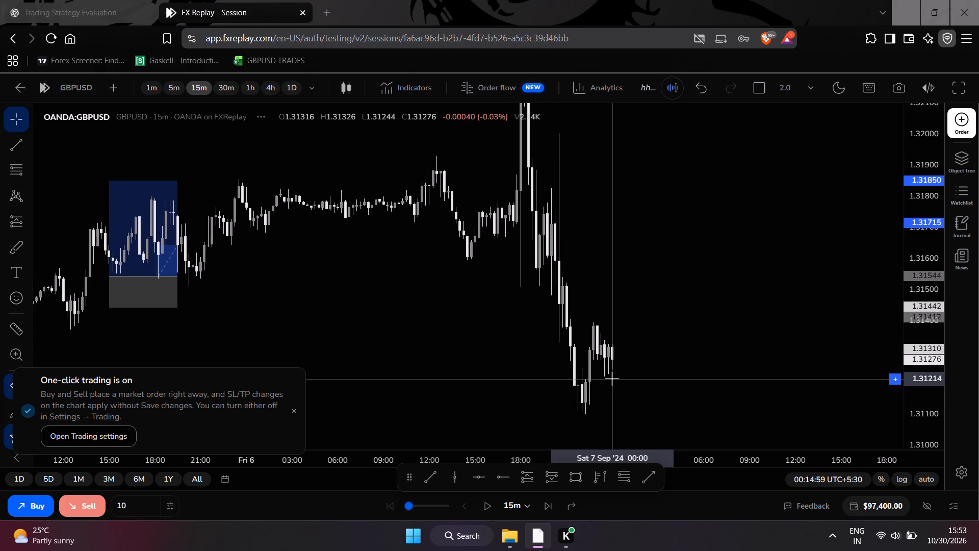
Advance the replay in 15-minute steps to about 12:45 on 9 September 2024.
{"action": "key", "text": "ctrl+space"}
{"action": "key", "text": "ctrl+space"}
{"action": "key", "text": "ctrl+space"}
{"action": "key", "text": "ctrl+space"}
{"action": "key", "text": "ctrl+space"}
{"action": "key", "text": "ctrl+space"}
{"action": "key", "text": "ctrl+space"}
{"action": "key", "text": "ctrl+space"}
{"action": "key", "text": "ctrl+space"}
{"action": "key", "text": "ctrl+space"}
{"action": "key", "text": "ctrl+space"}
{"action": "key", "text": "ctrl+space"}
{"action": "key", "text": "ctrl+space"}
{"action": "key", "text": "ctrl+space"}
{"action": "key", "text": "ctrl+space"}
{"action": "key", "text": "ctrl+space"}
{"action": "key", "text": "ctrl+space"}
{"action": "key", "text": "ctrl+space"}
{"action": "key", "text": "ctrl+space"}
{"action": "key", "text": "ctrl+space"}
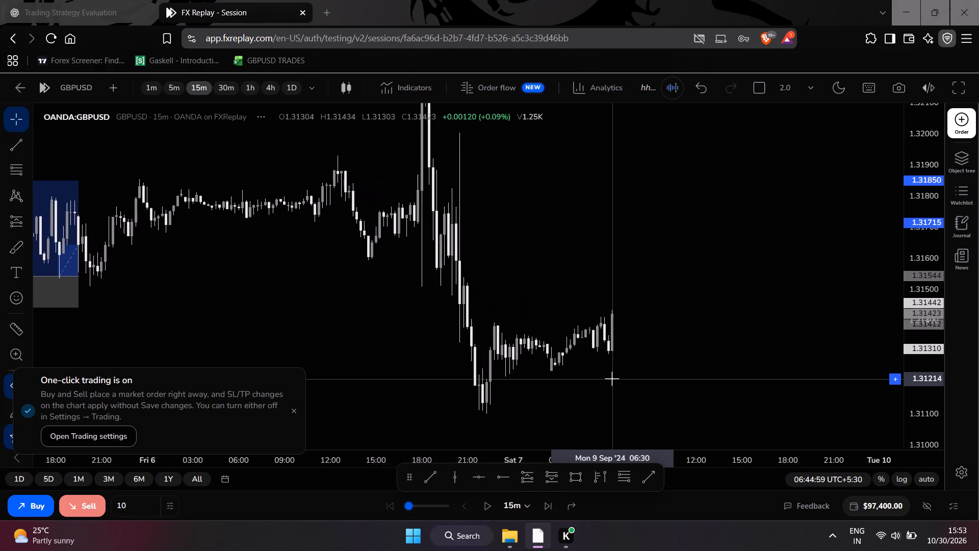
{"action": "key", "text": "ctrl+space"}
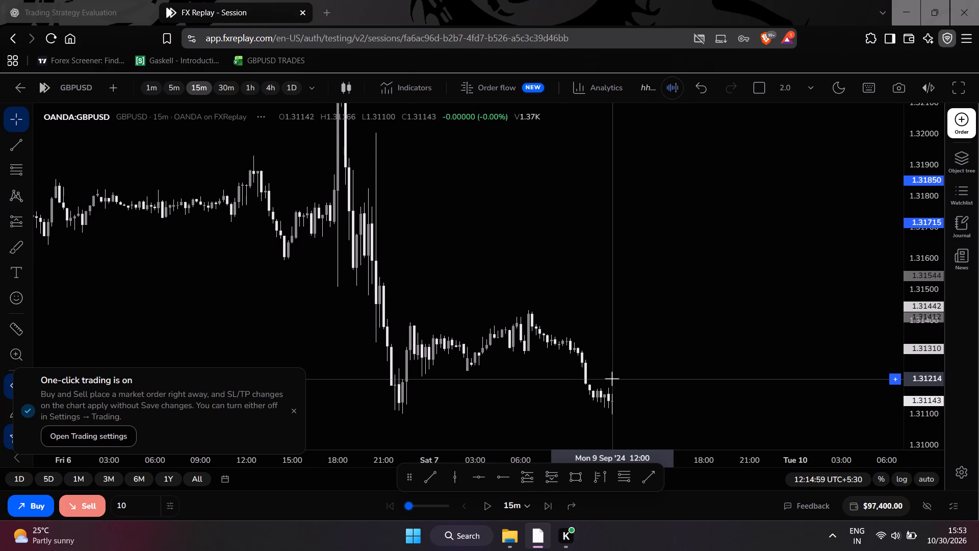
{"action": "key", "text": "ctrl+space"}
{"action": "key", "text": "ctrl+space"}
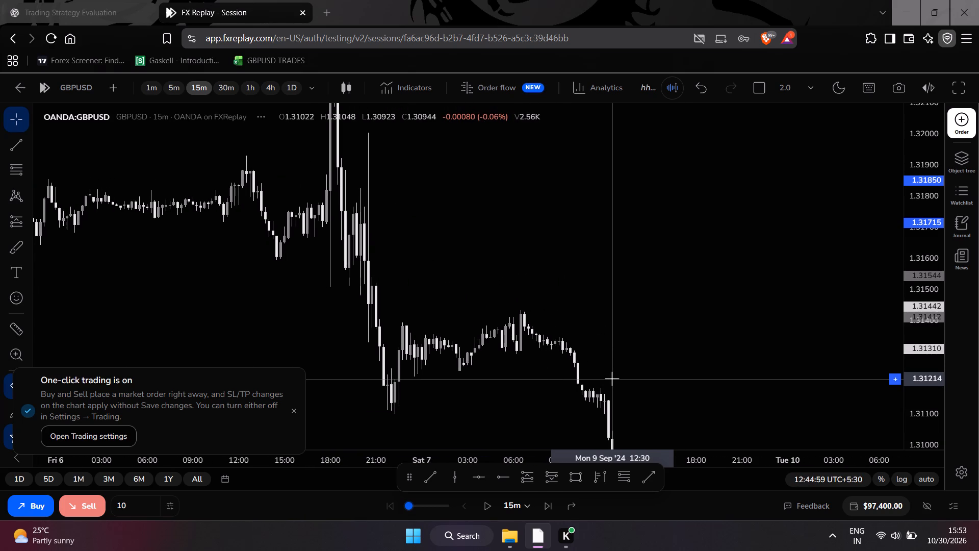
Examine the GBPUSD price structure from the start of September up to the latest candles on 9 September 2024.
{"action": "scroll", "coordinate": [612, 374], "scroll_direction": "down", "scroll_amount": 6}
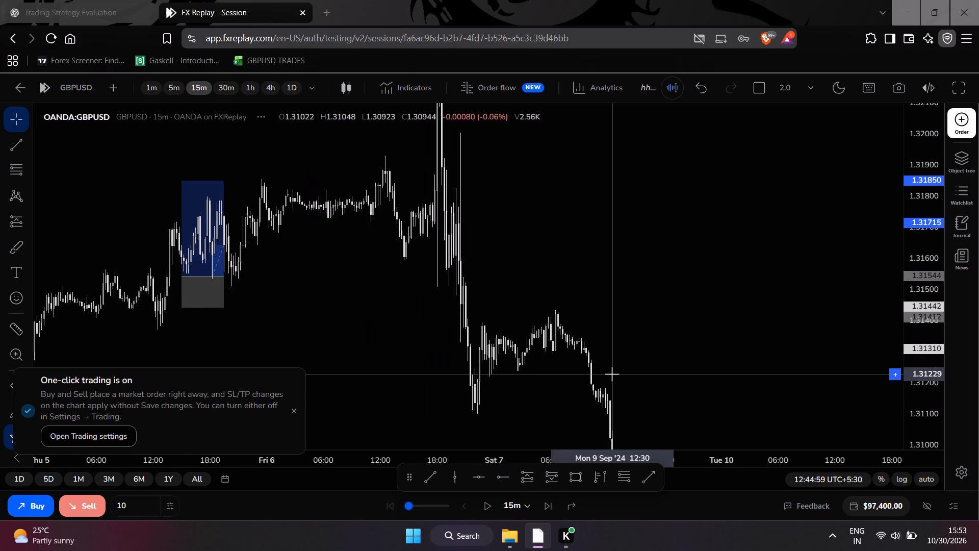
{"action": "scroll", "coordinate": [612, 374], "scroll_direction": "down", "scroll_amount": 14}
{"action": "left_click_drag", "start_coordinate": [660, 388], "coordinate": [781, 287]}
{"action": "scroll", "coordinate": [776, 302], "scroll_direction": "up", "scroll_amount": 6}
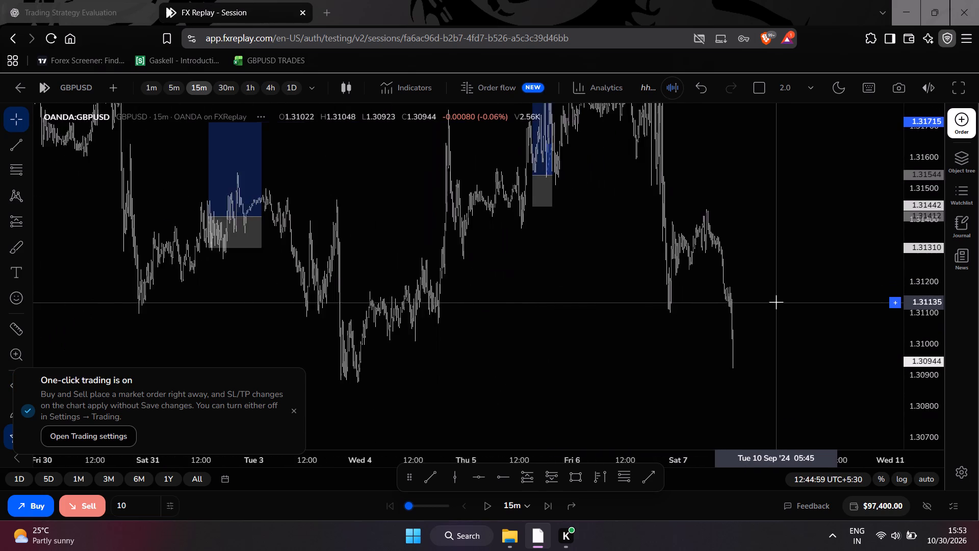
{"action": "scroll", "coordinate": [776, 302], "scroll_direction": "up", "scroll_amount": 5}
{"action": "left_click_drag", "start_coordinate": [749, 306], "coordinate": [714, 310]}
{"action": "scroll", "coordinate": [732, 313], "scroll_direction": "up", "scroll_amount": 5}
{"action": "scroll", "coordinate": [919, 307], "scroll_direction": "up", "scroll_amount": 6}
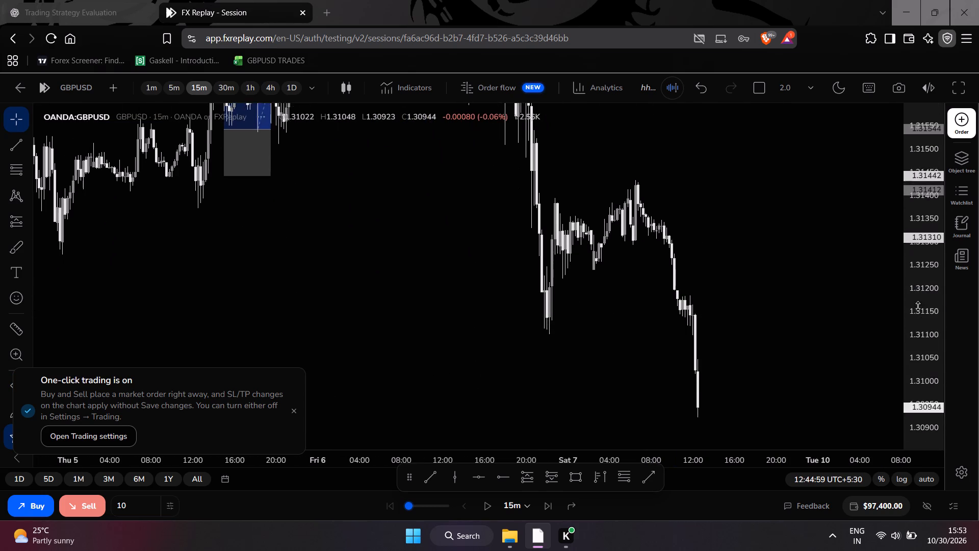
{"action": "scroll", "coordinate": [918, 306], "scroll_direction": "up", "scroll_amount": 8}
{"action": "left_click_drag", "start_coordinate": [769, 345], "coordinate": [677, 282]}
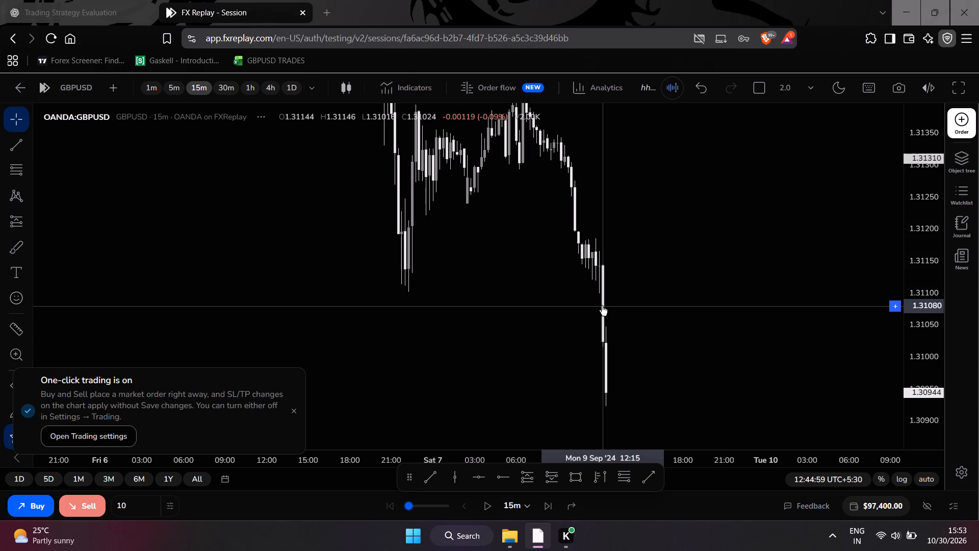
Advance the replay in 15-minute steps to about 14:30 on 9 September 2024.
{"action": "key", "text": "ctrl+space"}
{"action": "key", "text": "ctrl+space"}
{"action": "key", "text": "ctrl+space"}
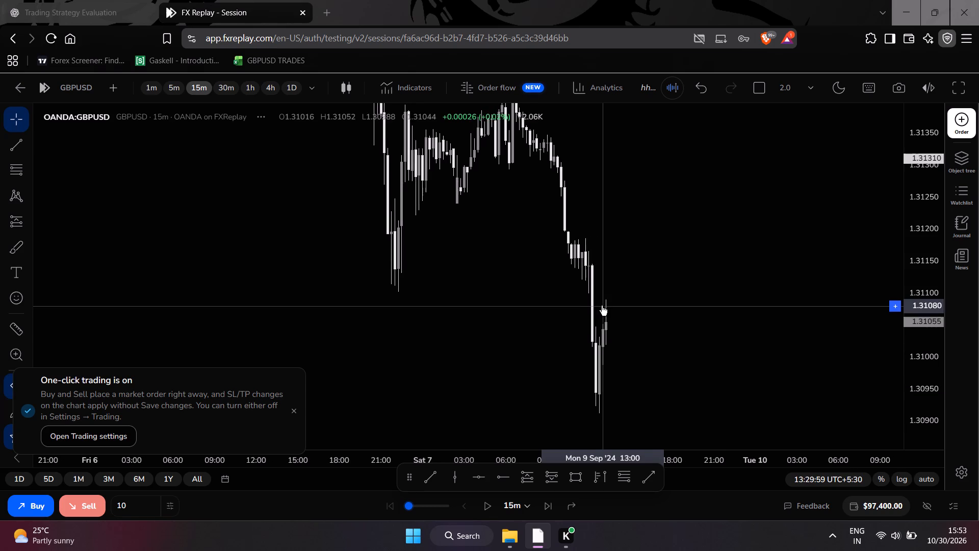
{"action": "key", "text": "ctrl+space"}
{"action": "key", "text": "ctrl+space"}
{"action": "key", "text": "ctrl+space"}
{"action": "key", "text": "ctrl+space"}
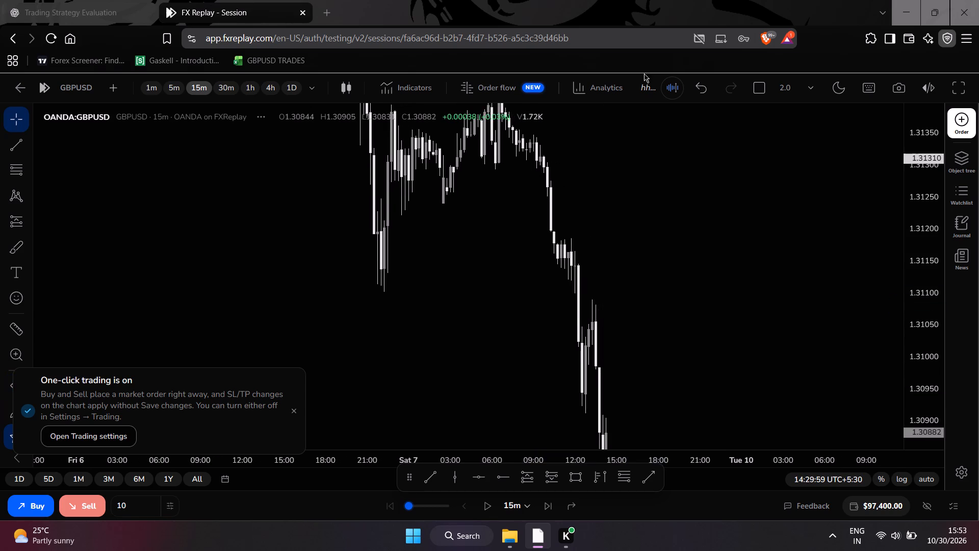
Advance the replay in 15-minute steps to about 01:30 on 10 September 2024.
{"action": "scroll", "coordinate": [646, 73], "scroll_direction": "down", "scroll_amount": 2}
{"action": "left_click_drag", "start_coordinate": [700, 312], "coordinate": [708, 215]}
{"action": "scroll", "coordinate": [710, 243], "scroll_direction": "up", "scroll_amount": 2}
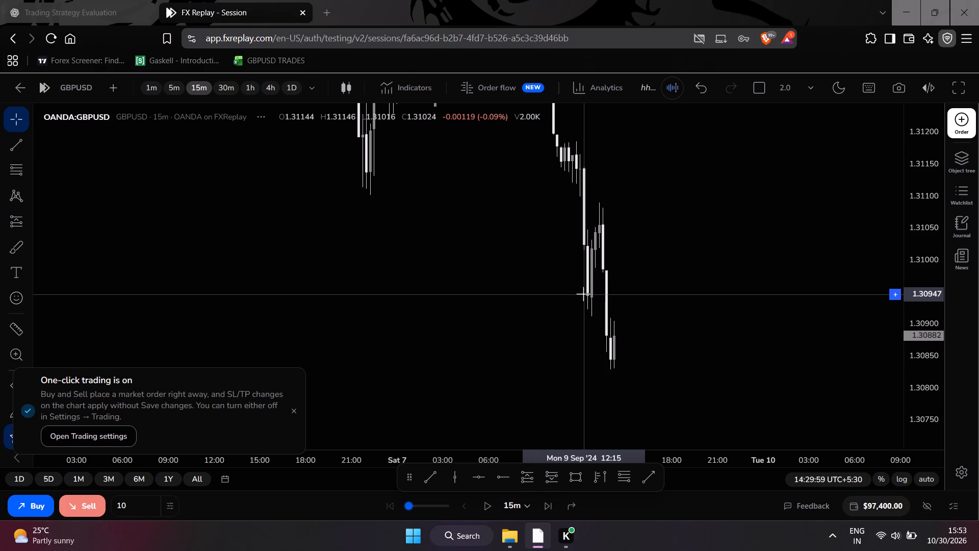
{"action": "key", "text": "ctrl+space"}
{"action": "key", "text": "ctrl+space"}
{"action": "key", "text": "ctrl+space"}
{"action": "key", "text": "ctrl+space"}
{"action": "key", "text": "ctrl+space"}
{"action": "key", "text": "ctrl+space"}
{"action": "key", "text": "ctrl+space"}
{"action": "key", "text": "ctrl+space"}
{"action": "key", "text": "ctrl+space"}
{"action": "key", "text": "ctrl+space"}
{"action": "key", "text": "ctrl+space"}
{"action": "key", "text": "ctrl+space"}
{"action": "key", "text": "ctrl+space"}
{"action": "key", "text": "ctrl+space"}
{"action": "key", "text": "ctrl+space"}
{"action": "key", "text": "ctrl+space"}
{"action": "key", "text": "ctrl+space"}
{"action": "key", "text": "ctrl+space"}
{"action": "key", "text": "ctrl+space"}
{"action": "key", "text": "ctrl+space"}
{"action": "key", "text": "ctrl+space"}
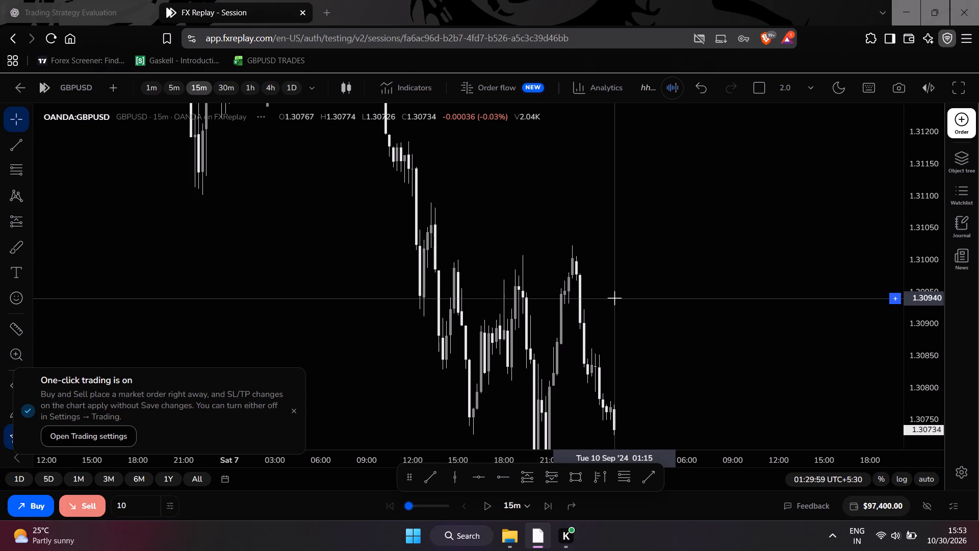
Advance the replay in 15-minute steps to about 12:45 on 10 September 2024.
{"action": "key", "text": "ctrl+space"}
{"action": "key", "text": "ctrl+space"}
{"action": "key", "text": "ctrl+space"}
{"action": "key", "text": "ctrl+space"}
{"action": "key", "text": "ctrl+space"}
{"action": "key", "text": "ctrl+space"}
{"action": "key", "text": "ctrl+space"}
{"action": "key", "text": "ctrl+space"}
{"action": "key", "text": "ctrl+space"}
{"action": "key", "text": "ctrl+space"}
{"action": "key", "text": "ctrl+space"}
{"action": "key", "text": "ctrl+space"}
{"action": "key", "text": "ctrl+space"}
{"action": "key", "text": "ctrl+space"}
{"action": "key", "text": "ctrl+space"}
{"action": "key", "text": "ctrl+space"}
{"action": "key", "text": "ctrl+space"}
{"action": "key", "text": "ctrl+space"}
{"action": "key", "text": "ctrl+space"}
{"action": "key", "text": "ctrl+space"}
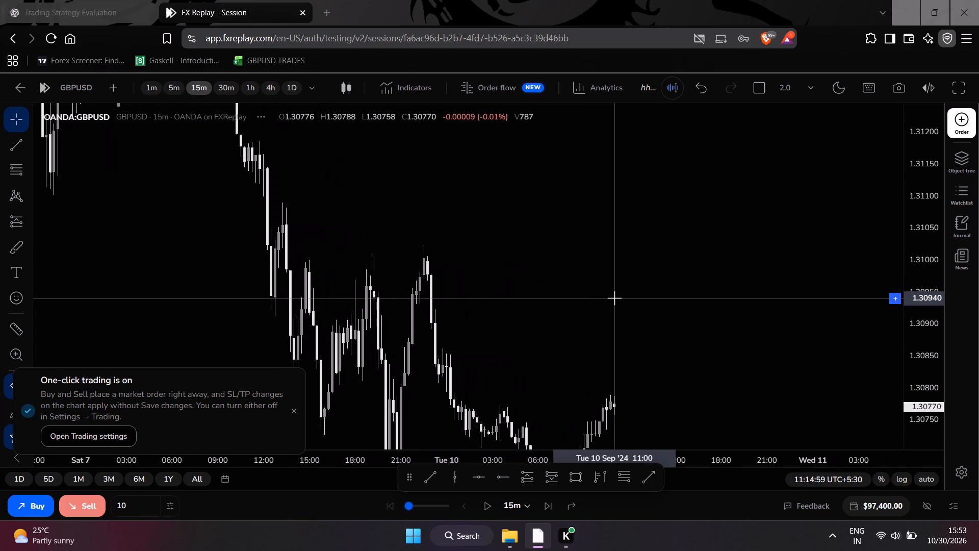
{"action": "key", "text": "ctrl+space"}
{"action": "key", "text": "ctrl+space"}
{"action": "key", "text": "ctrl+space"}
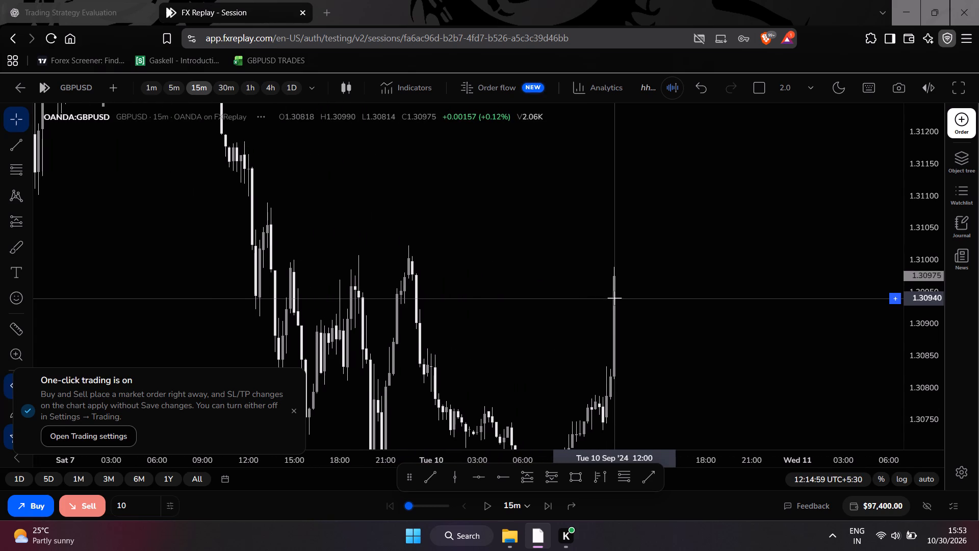
{"action": "key", "text": "ctrl+space"}
{"action": "key", "text": "ctrl+space"}
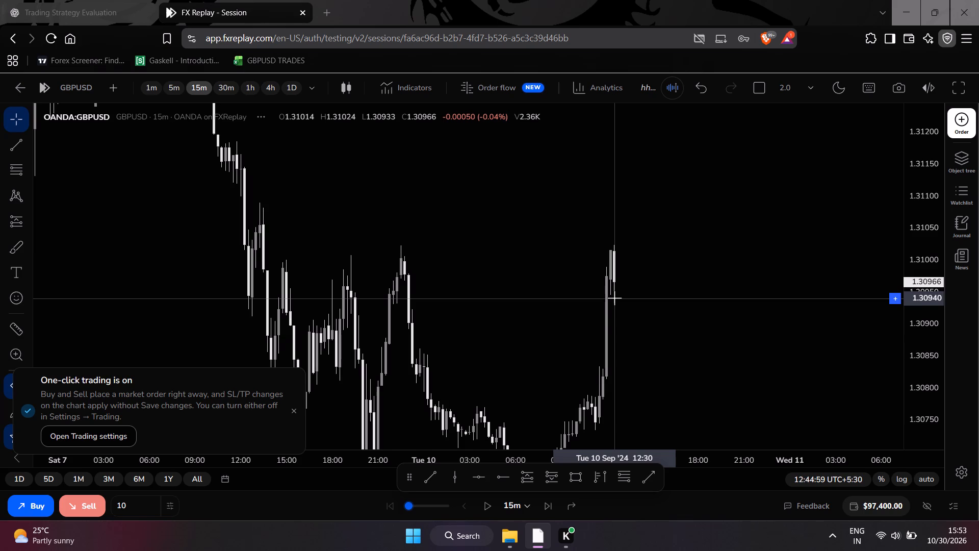
Examine the GBPUSD swings of 9 and 10 September 2024 up to the latest candles and dismiss the one-click trading notice.
{"action": "scroll", "coordinate": [614, 298], "scroll_direction": "down", "scroll_amount": 4}
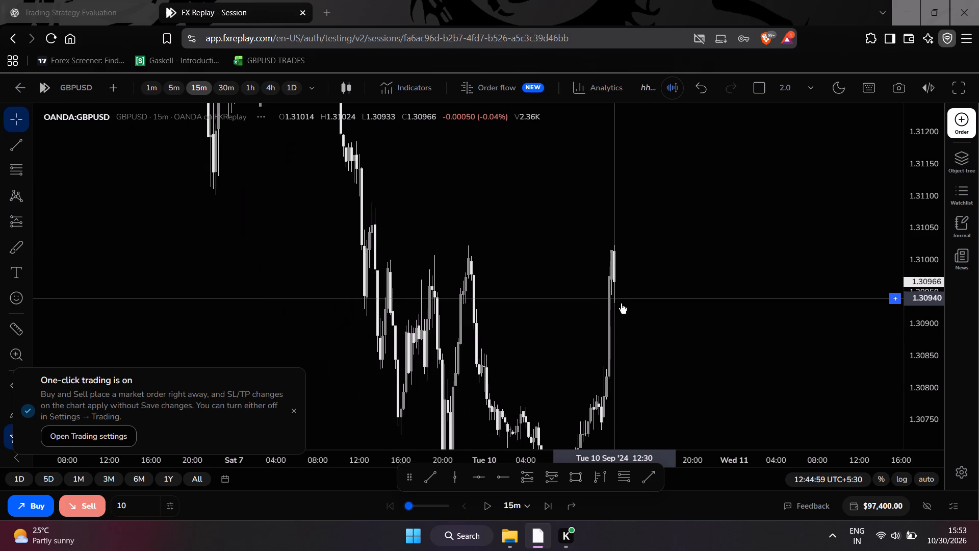
{"action": "left_click_drag", "start_coordinate": [650, 330], "coordinate": [712, 283]}
{"action": "scroll", "coordinate": [712, 283], "scroll_direction": "up", "scroll_amount": 6}
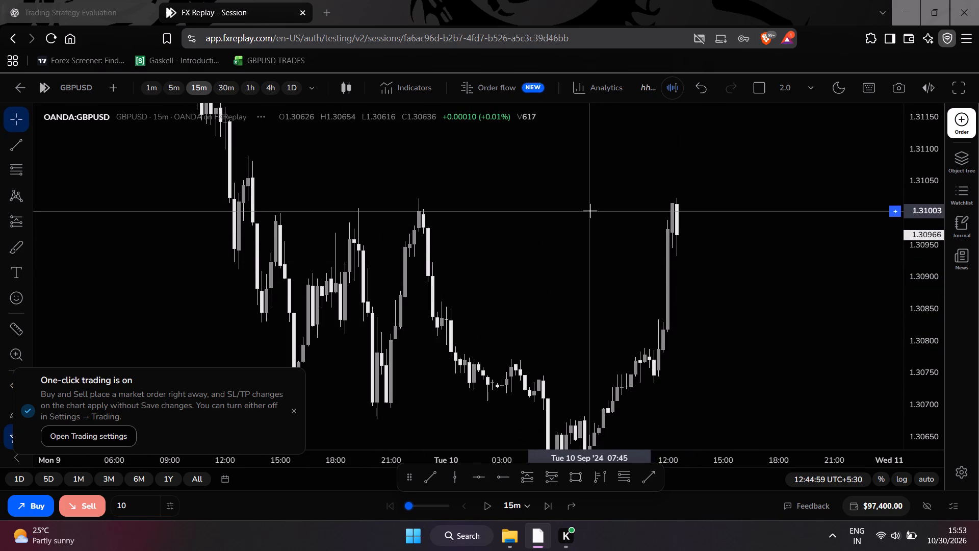
{"action": "scroll", "coordinate": [609, 235], "scroll_direction": "up", "scroll_amount": 1}
{"action": "left_click_drag", "start_coordinate": [609, 235], "coordinate": [554, 321]}
{"action": "key", "text": "Left"}
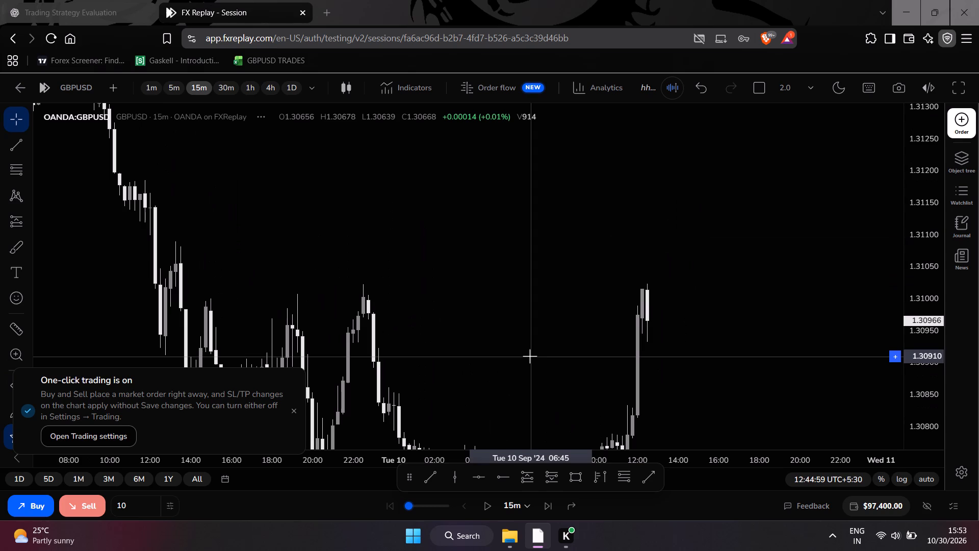
{"action": "left_click_drag", "start_coordinate": [571, 371], "coordinate": [542, 311]}
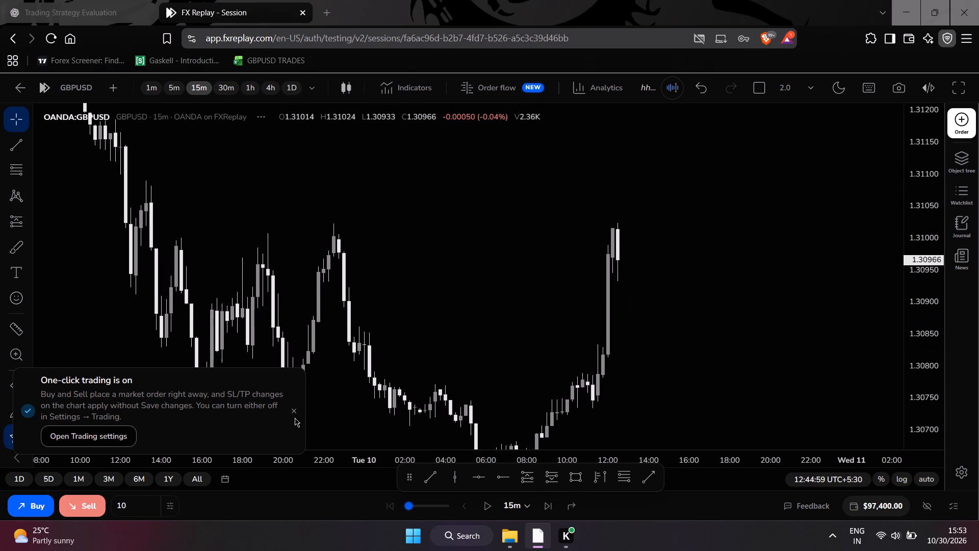
{"action": "left_click", "coordinate": [295, 412]}
{"action": "scroll", "coordinate": [488, 344], "scroll_direction": "up", "scroll_amount": 1}
Advance the replay in 15-minute steps to about 14:00 on 10 September 2024.
{"action": "key", "text": "ctrl+space"}
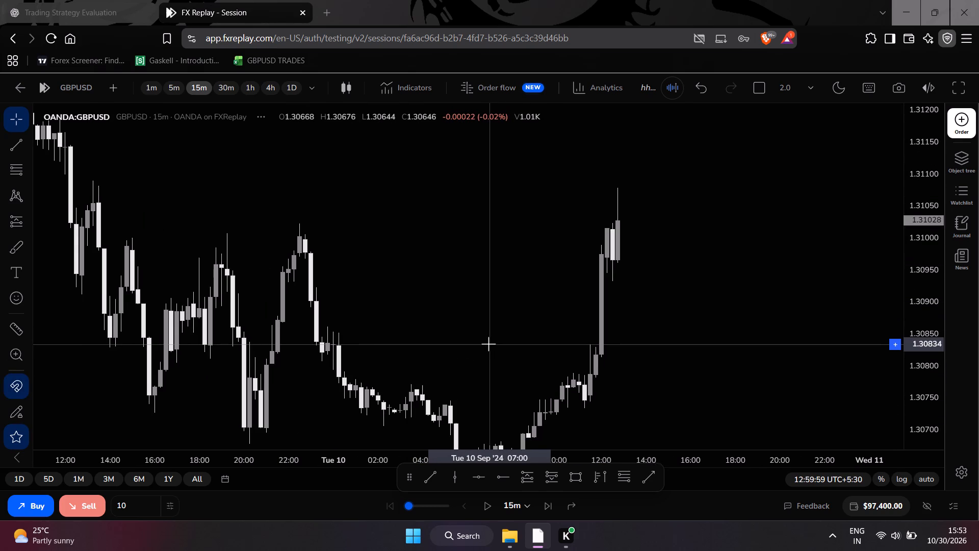
{"action": "scroll", "coordinate": [507, 313], "scroll_direction": "down", "scroll_amount": 2}
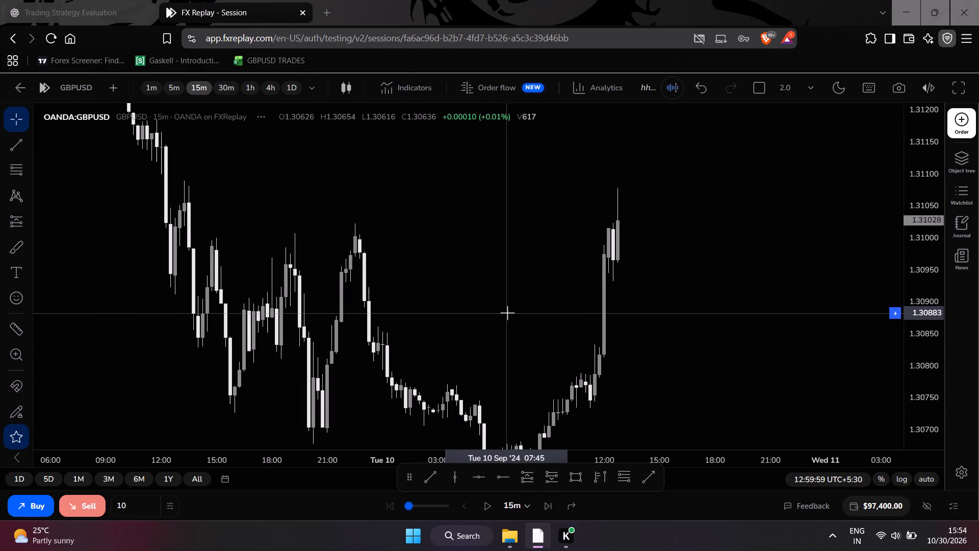
{"action": "key", "text": "ctrl+space"}
{"action": "key", "text": "ctrl+space"}
{"action": "key", "text": "ctrl+space"}
{"action": "key", "text": "ctrl+space"}
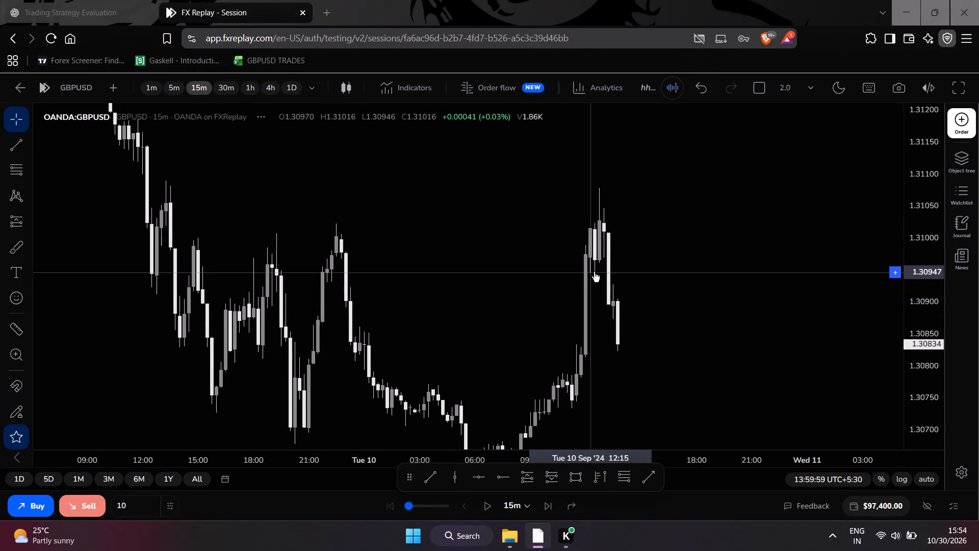
Advance the replay in 15-minute steps to about 08:15 on 11 September 2024.
{"action": "scroll", "coordinate": [596, 273], "scroll_direction": "down", "scroll_amount": 1}
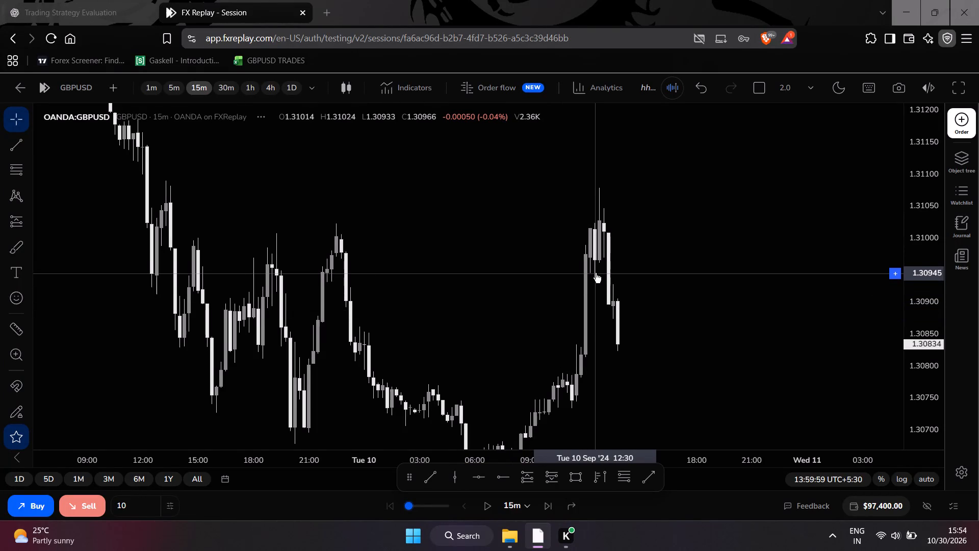
{"action": "scroll", "coordinate": [596, 273], "scroll_direction": "down", "scroll_amount": 2}
{"action": "left_click_drag", "start_coordinate": [674, 272], "coordinate": [694, 228]}
{"action": "scroll", "coordinate": [692, 268], "scroll_direction": "up", "scroll_amount": 2}
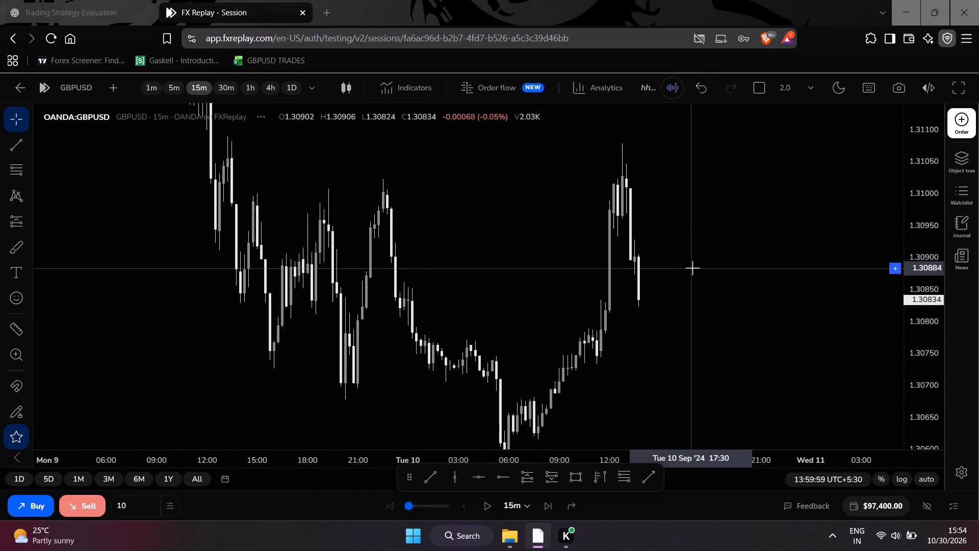
{"action": "key", "text": "ctrl+space"}
{"action": "key", "text": "ctrl+space"}
{"action": "key", "text": "ctrl+space"}
{"action": "key", "text": "ctrl+space"}
{"action": "key", "text": "ctrl+space"}
{"action": "key", "text": "ctrl+space"}
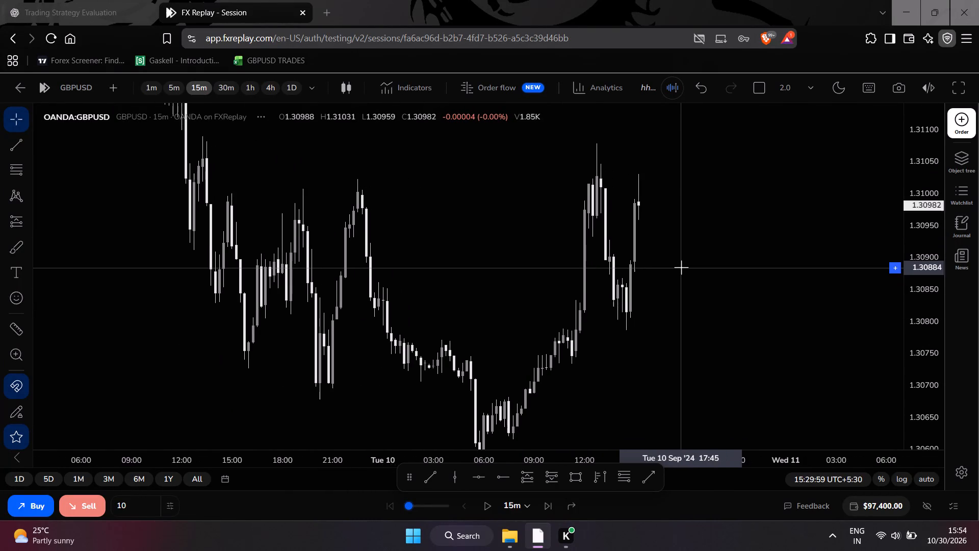
{"action": "key", "text": "ctrl+space"}
{"action": "key", "text": "ctrl+space"}
{"action": "key", "text": "ctrl+space"}
{"action": "key", "text": "ctrl+space"}
{"action": "key", "text": "ctrl+space"}
{"action": "key", "text": "ctrl+space"}
{"action": "key", "text": "ctrl+space"}
{"action": "key", "text": "ctrl+space"}
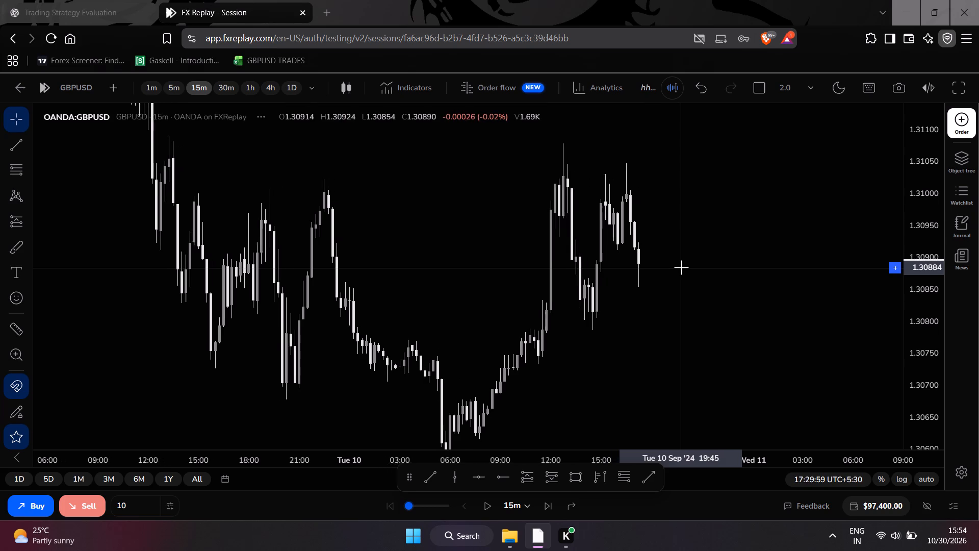
{"action": "key", "text": "ctrl+space"}
{"action": "key", "text": "ctrl+space"}
{"action": "key", "text": "ctrl+space"}
{"action": "key", "text": "ctrl+space"}
{"action": "key", "text": "ctrl+space"}
{"action": "key", "text": "ctrl+space"}
{"action": "key", "text": "ctrl+space"}
{"action": "key", "text": "ctrl+space"}
{"action": "key", "text": "ctrl+space"}
{"action": "key", "text": "ctrl+space"}
{"action": "key", "text": "ctrl+space"}
{"action": "key", "text": "ctrl+space"}
{"action": "key", "text": "ctrl+space"}
{"action": "key", "text": "ctrl+space"}
{"action": "key", "text": "ctrl+space"}
{"action": "key", "text": "ctrl+space"}
{"action": "key", "text": "ctrl+space"}
{"action": "key", "text": "ctrl+space"}
{"action": "key", "text": "ctrl+space"}
{"action": "key", "text": "ctrl+space"}
{"action": "key", "text": "ctrl+space"}
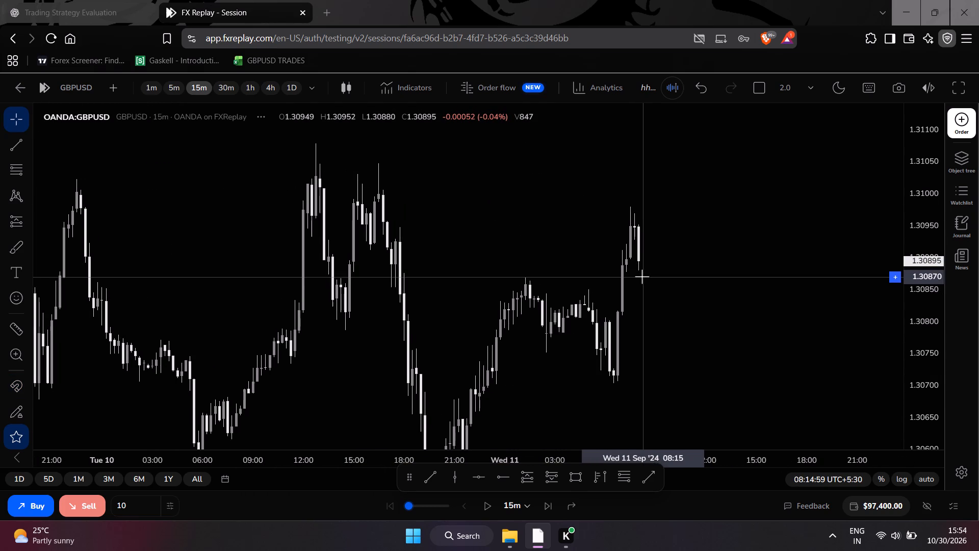
Advance the replay in 15-minute steps to about 13:30 on 11 September 2024.
{"action": "key", "text": "Left"}
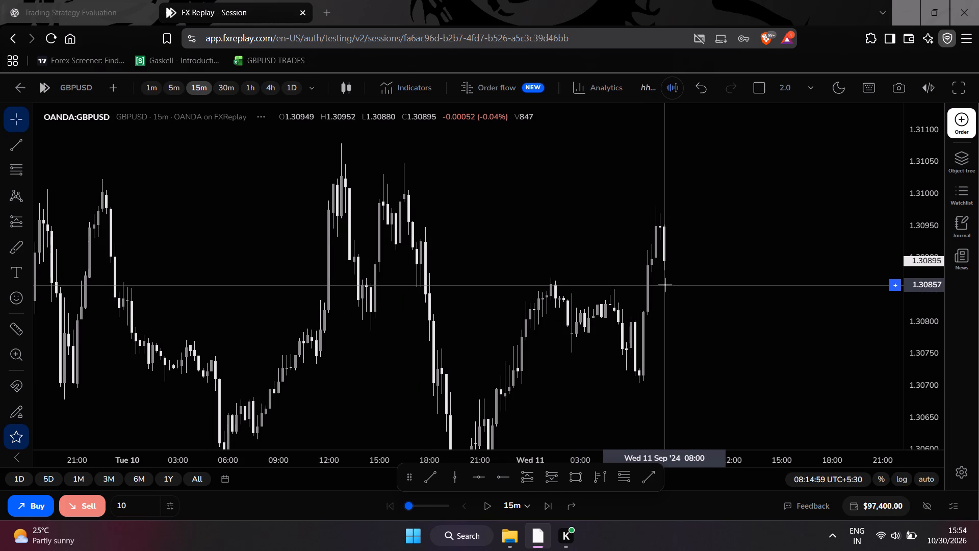
{"action": "key", "text": "ctrl+space"}
{"action": "key", "text": "ctrl+space"}
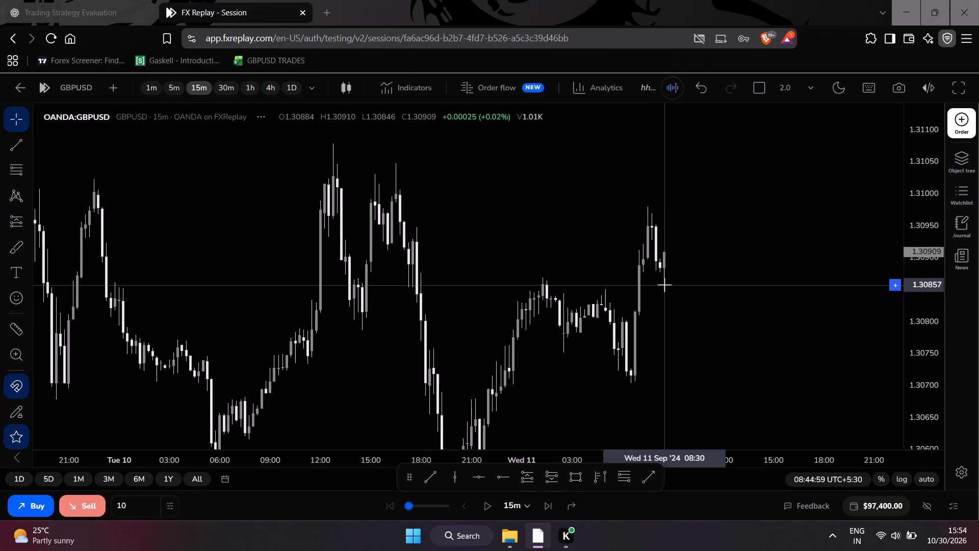
{"action": "key", "text": "ctrl+space"}
{"action": "key", "text": "ctrl+space"}
{"action": "key", "text": "ctrl+space"}
{"action": "key", "text": "ctrl+space"}
{"action": "key", "text": "ctrl+space"}
{"action": "key", "text": "ctrl+space"}
{"action": "key", "text": "ctrl+space"}
{"action": "key", "text": "ctrl+space"}
{"action": "key", "text": "ctrl+space"}
{"action": "key", "text": "ctrl+space"}
{"action": "key", "text": "ctrl+space"}
{"action": "key", "text": "ctrl+space"}
{"action": "key", "text": "ctrl+space"}
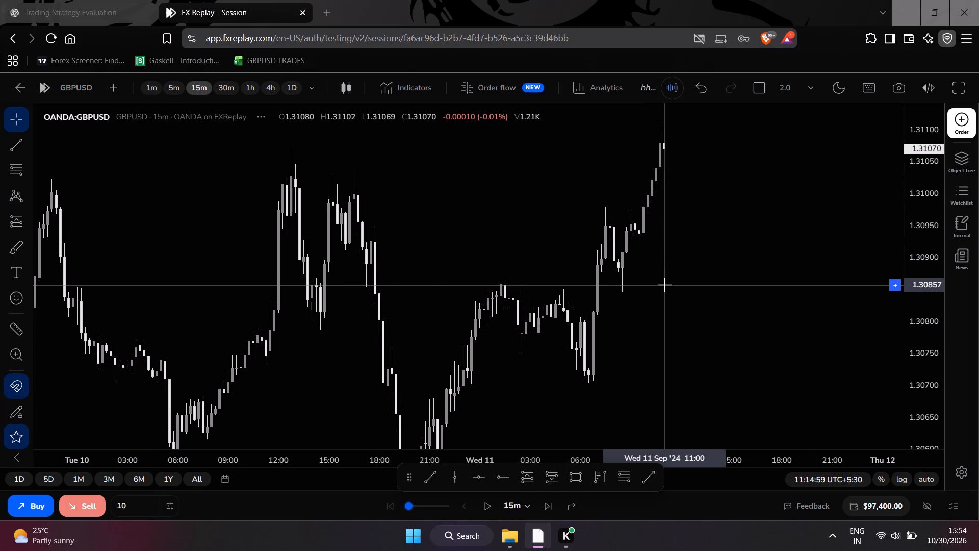
{"action": "key", "text": "ctrl+space"}
{"action": "key", "text": "ctrl+space"}
{"action": "key", "text": "ctrl+space"}
{"action": "key", "text": "ctrl+space"}
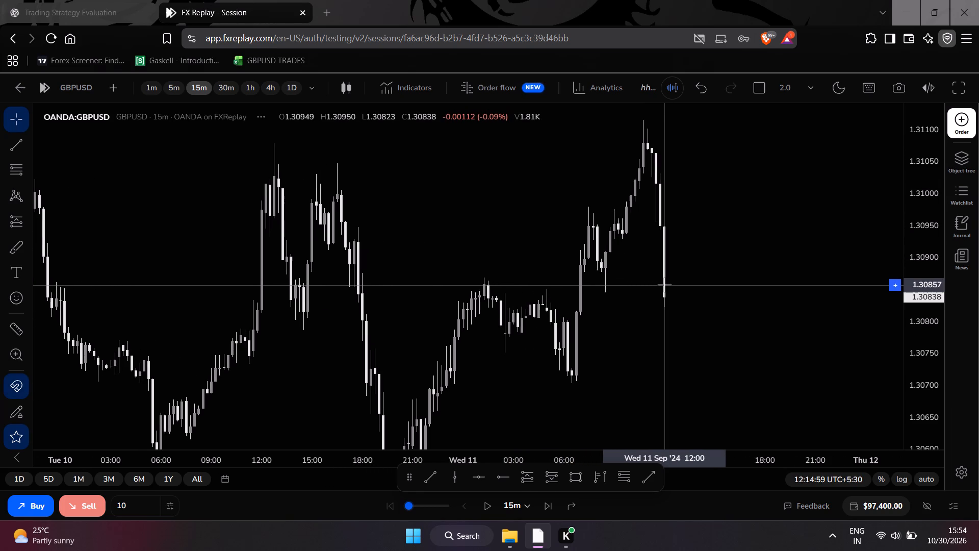
{"action": "key", "text": "ctrl+space"}
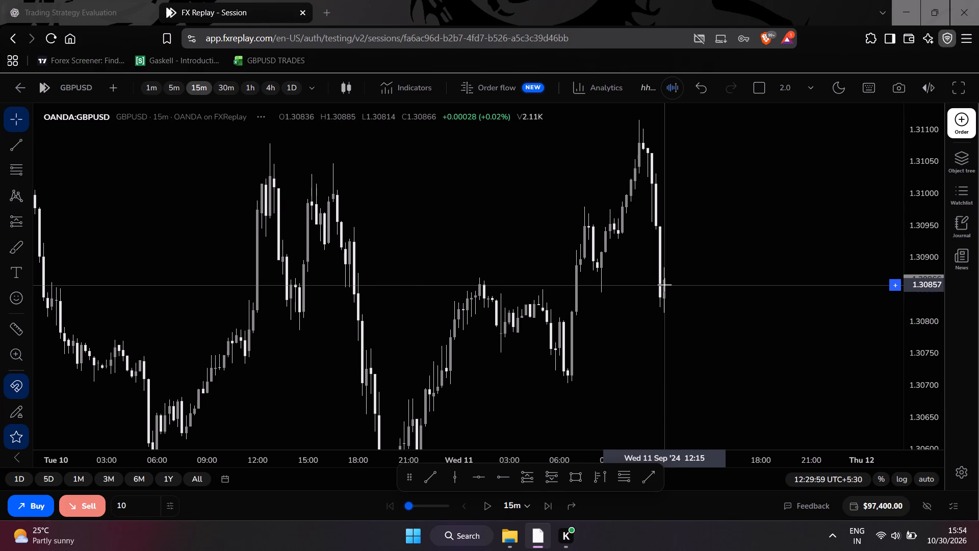
{"action": "key", "text": "ctrl+space"}
{"action": "key", "text": "ctrl+space"}
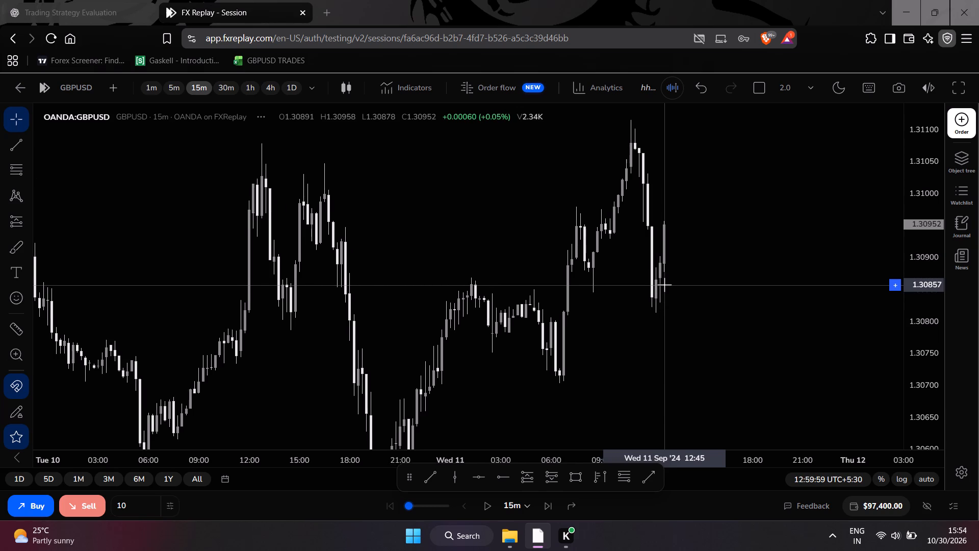
{"action": "key", "text": "ctrl+space"}
{"action": "key", "text": "ctrl+space"}
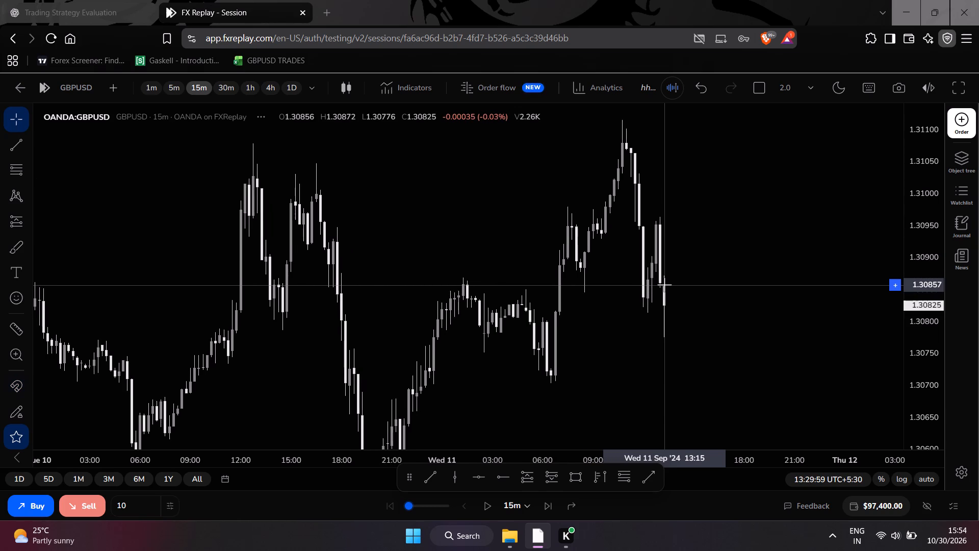
Draw a short position projection beside the latest candle with entry about 1.30853, stop about 1.30922 and target about 1.30639.
{"action": "scroll", "coordinate": [664, 285], "scroll_direction": "up", "scroll_amount": 2}
{"action": "left_click_drag", "start_coordinate": [744, 286], "coordinate": [682, 275]}
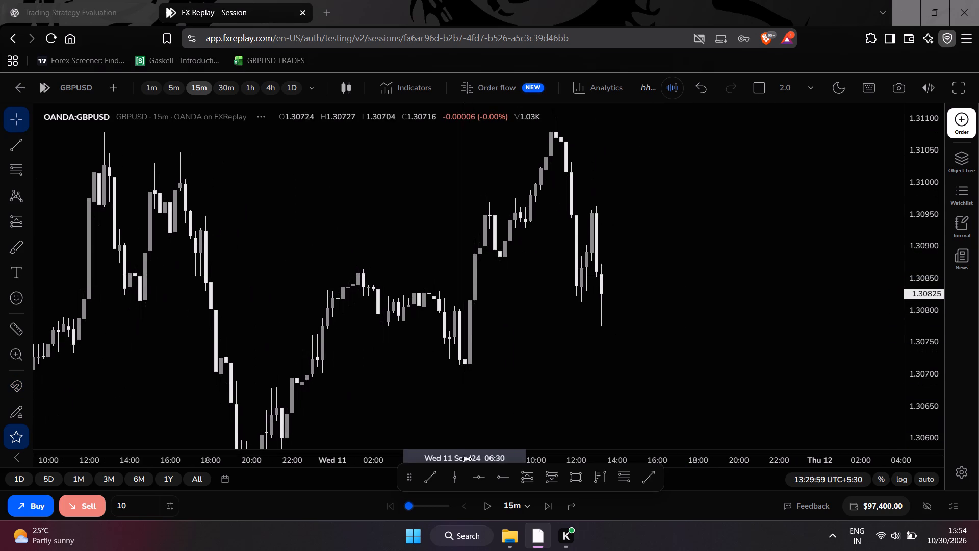
{"action": "left_click", "coordinate": [554, 479]}
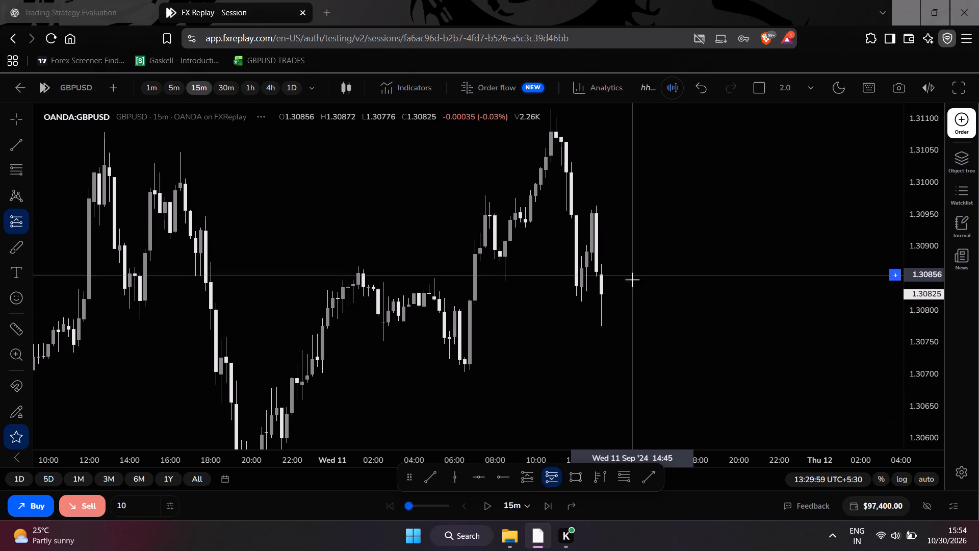
{"action": "left_click", "coordinate": [610, 276]}
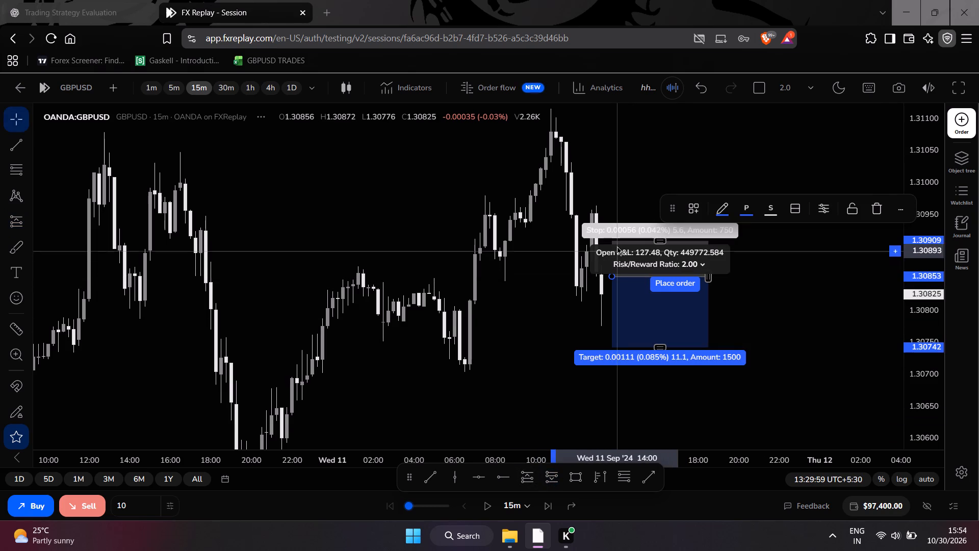
{"action": "left_click_drag", "start_coordinate": [661, 240], "coordinate": [657, 237]}
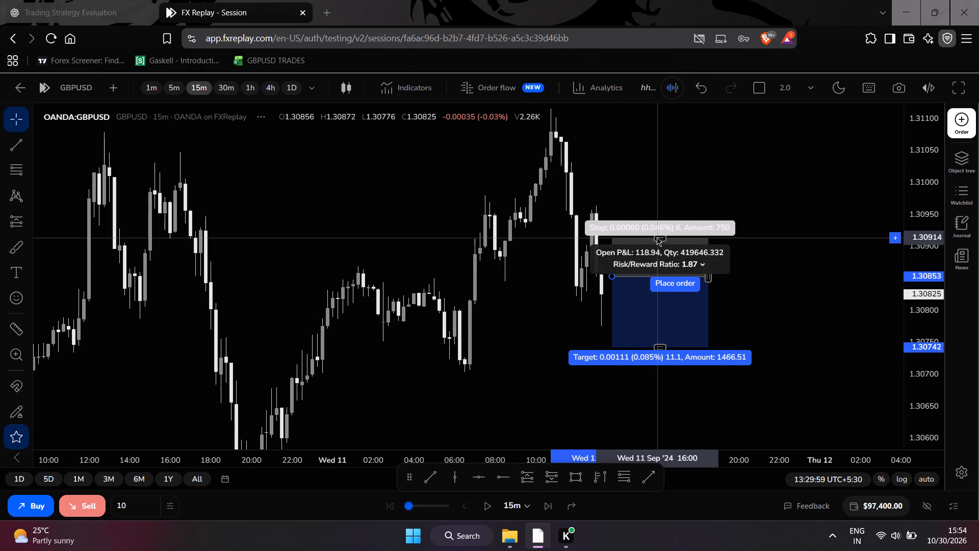
{"action": "left_click_drag", "start_coordinate": [657, 237], "coordinate": [639, 232]}
{"action": "left_click_drag", "start_coordinate": [658, 230], "coordinate": [663, 230]}
{"action": "left_click_drag", "start_coordinate": [780, 273], "coordinate": [782, 246]}
{"action": "scroll", "coordinate": [782, 246], "scroll_direction": "down", "scroll_amount": 2}
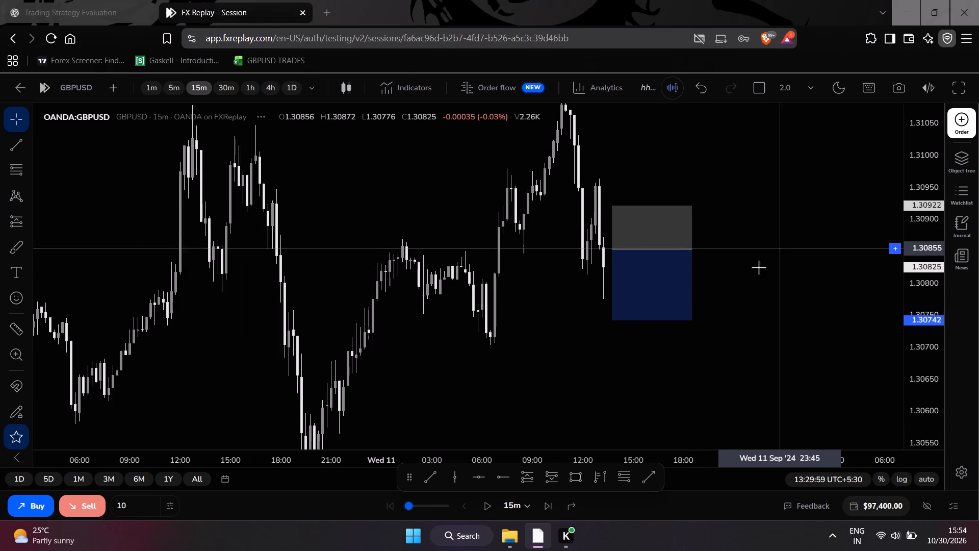
{"action": "left_click_drag", "start_coordinate": [651, 316], "coordinate": [653, 340]}
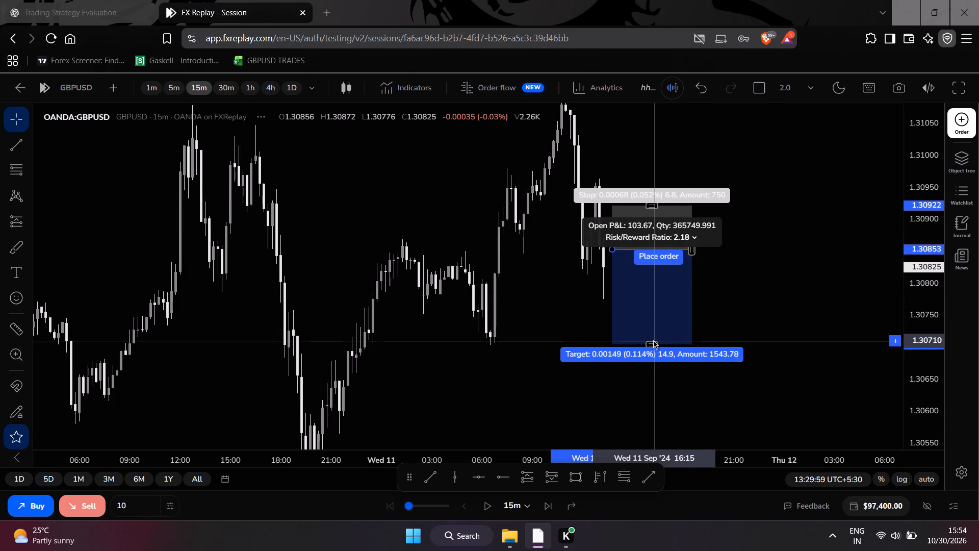
{"action": "left_click_drag", "start_coordinate": [653, 340], "coordinate": [674, 382]}
{"action": "left_click", "coordinate": [774, 331]}
{"action": "scroll", "coordinate": [774, 331], "scroll_direction": "up", "scroll_amount": 2}
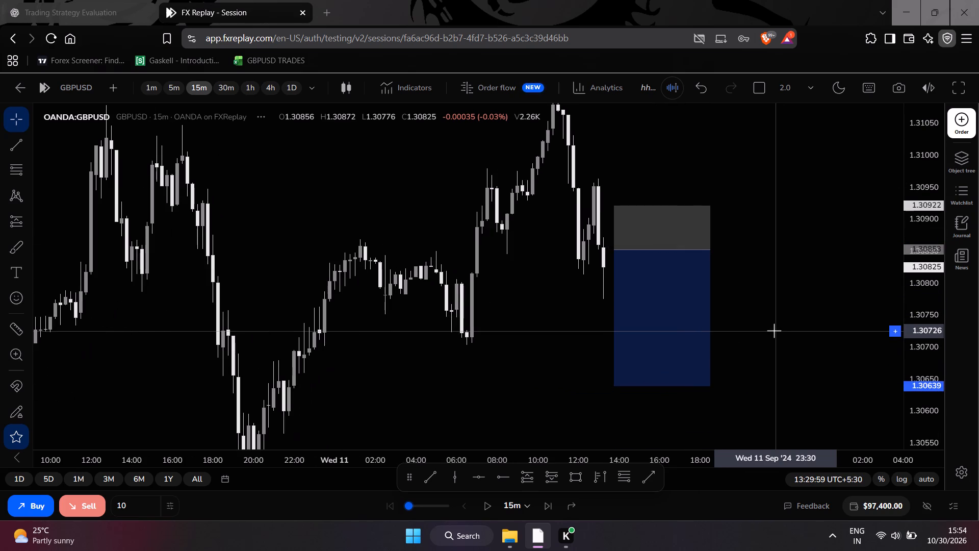
Advance the replay one candle to 13:45 on 11 September 2024 and sell 10 lots of GBPUSD at market.
{"action": "key", "text": "ctrl+space"}
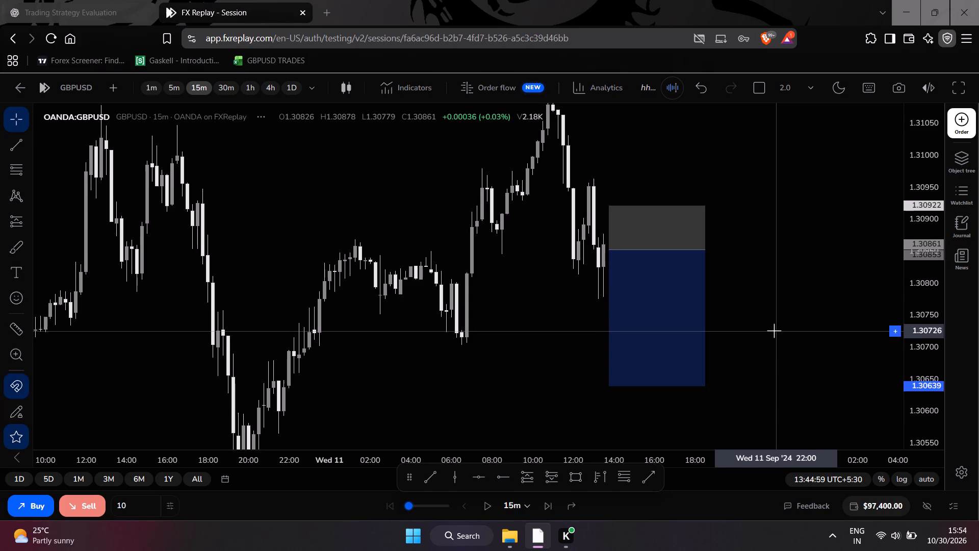
{"action": "left_click", "coordinate": [97, 507]}
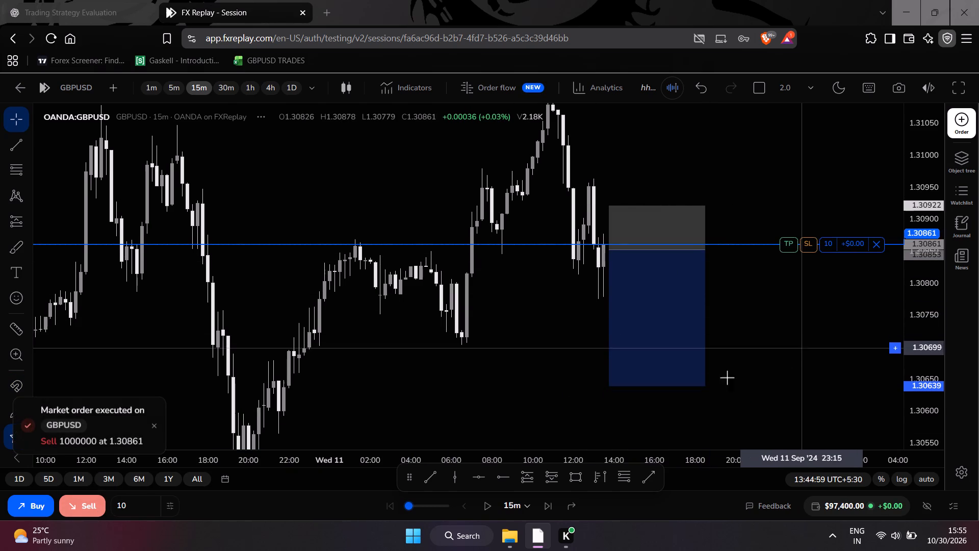
Set the open short trade's stop loss to about 1.30962, above the recent swing high.
{"action": "left_click_drag", "start_coordinate": [811, 242], "coordinate": [760, 198]}
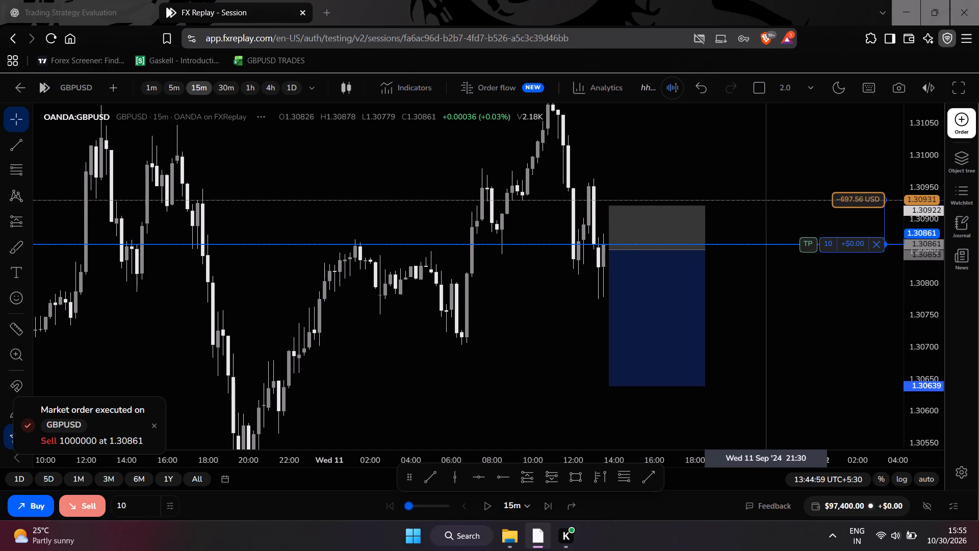
{"action": "left_click_drag", "start_coordinate": [760, 198], "coordinate": [700, 180]}
{"action": "left_click", "coordinate": [553, 324]}
{"action": "left_click_drag", "start_coordinate": [548, 315], "coordinate": [534, 296]}
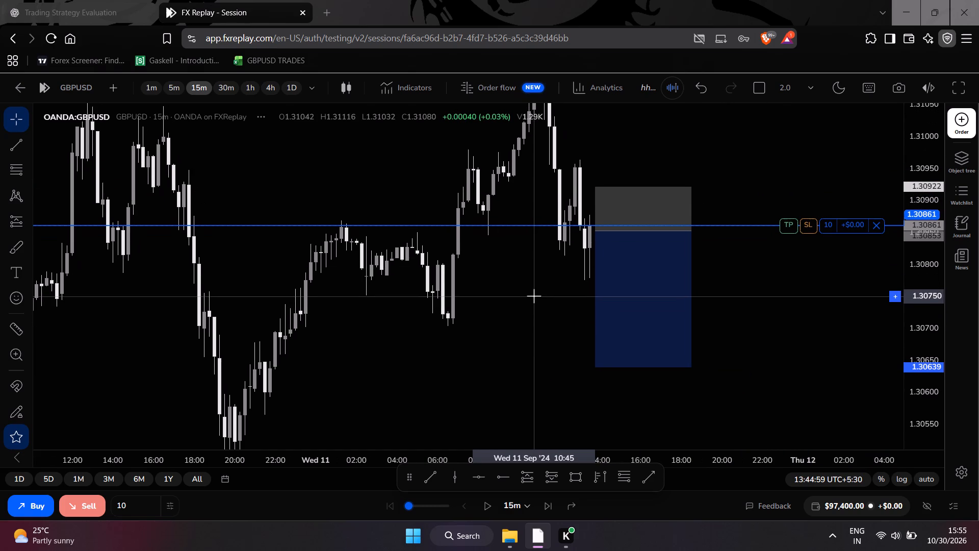
Shift the short position projection one candle earlier so it starts at 13:30 on 11 September 2024.
{"action": "left_click", "coordinate": [637, 298]}
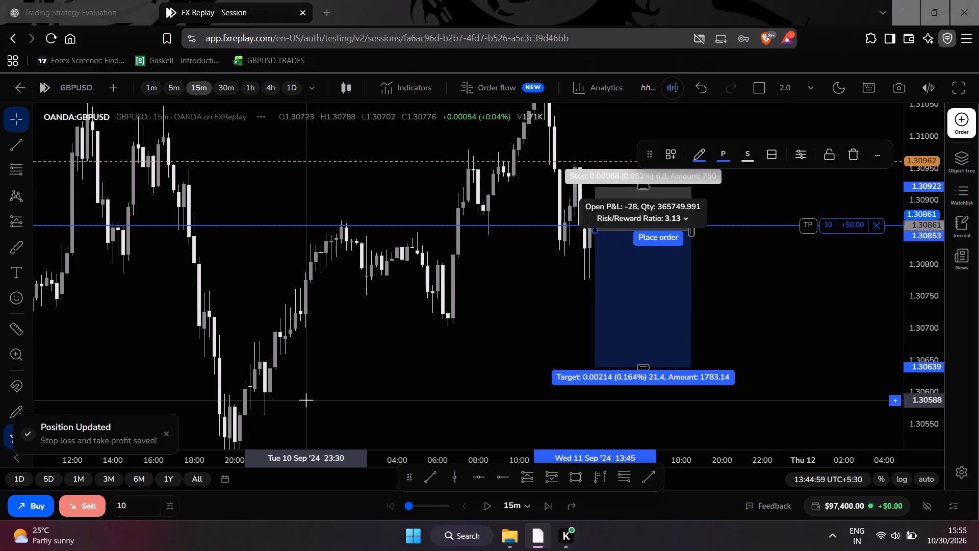
{"action": "key", "text": "Left"}
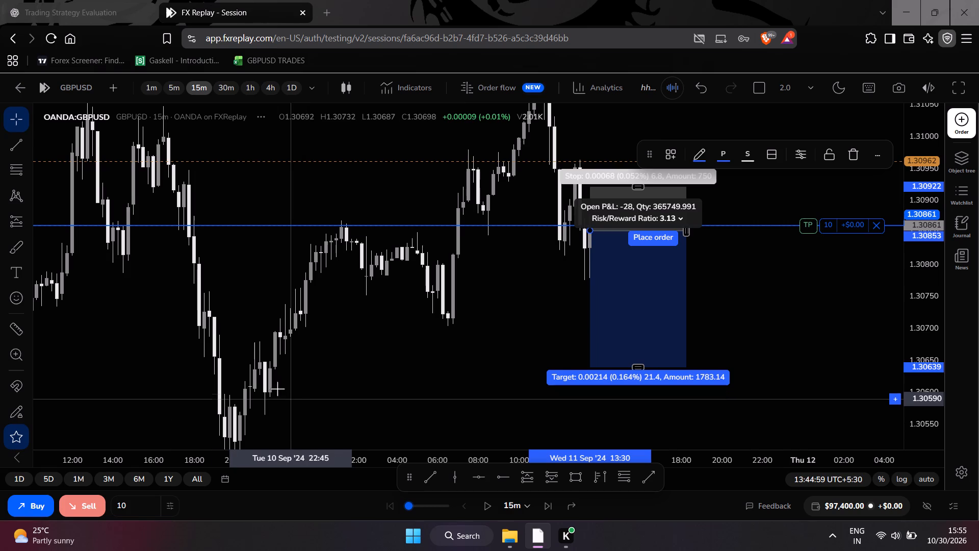
Advance the replay candle by candle to 20:30 on 11 September 2024, letting the open short trade play out.
{"action": "left_click", "coordinate": [429, 360]}
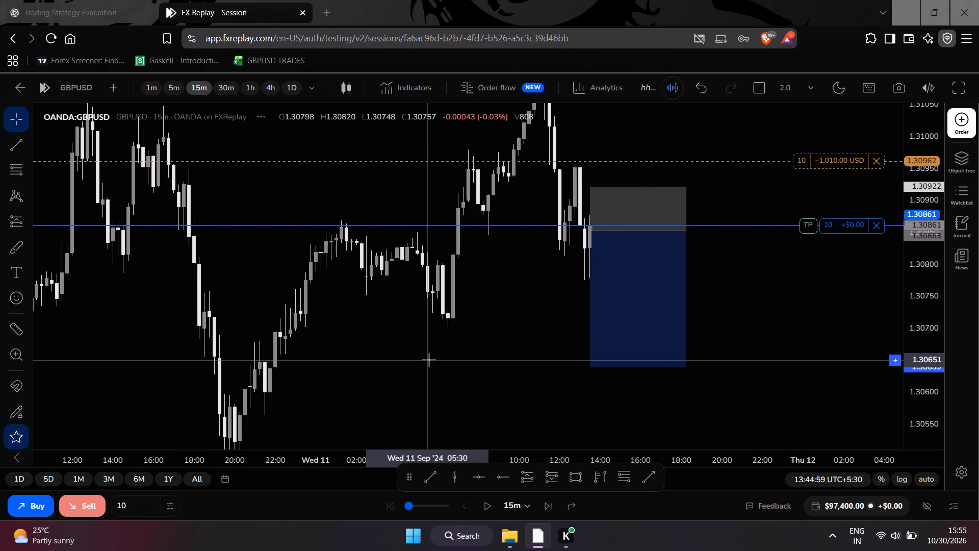
{"action": "key", "text": "ctrl+space"}
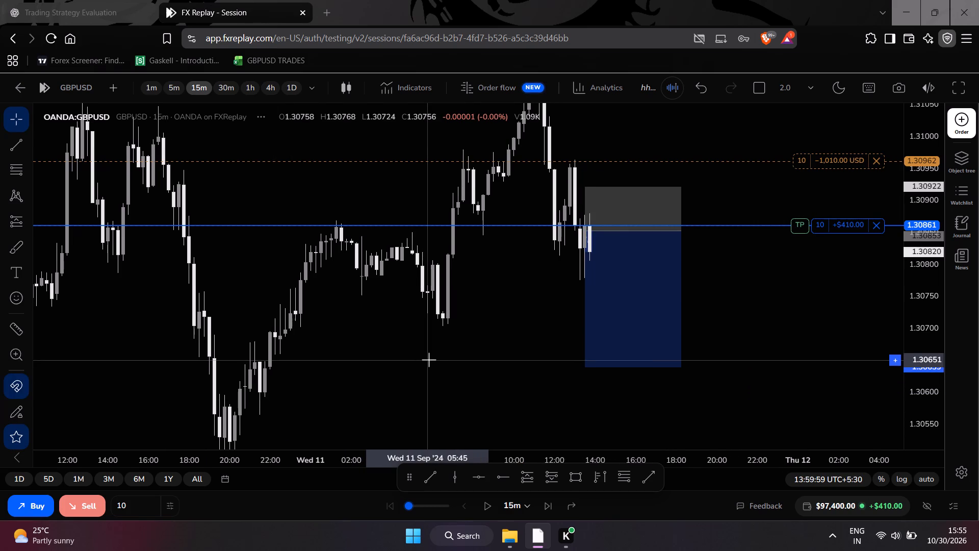
{"action": "key", "text": "ctrl+space"}
{"action": "key", "text": "ctrl+space"}
{"action": "key", "text": "ctrl+space"}
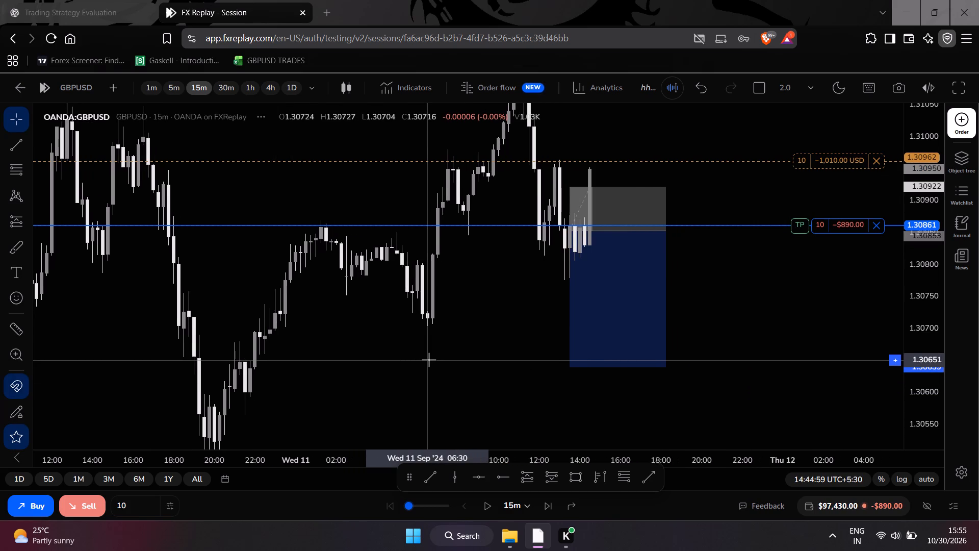
{"action": "key", "text": "ctrl+space"}
{"action": "key", "text": "ctrl+space"}
{"action": "key", "text": "ctrl+space"}
{"action": "key", "text": "ctrl+space"}
{"action": "key", "text": "ctrl+space"}
{"action": "key", "text": "ctrl+space"}
{"action": "key", "text": "ctrl+space"}
{"action": "key", "text": "ctrl+space"}
{"action": "key", "text": "ctrl+space"}
{"action": "key", "text": "ctrl+space"}
{"action": "key", "text": "ctrl+space"}
{"action": "key", "text": "ctrl+space"}
{"action": "key", "text": "ctrl+space"}
{"action": "key", "text": "ctrl+space"}
{"action": "key", "text": "ctrl+space"}
{"action": "key", "text": "ctrl+space"}
{"action": "key", "text": "ctrl+space"}
{"action": "key", "text": "ctrl+space"}
{"action": "key", "text": "ctrl+space"}
{"action": "key", "text": "ctrl+space"}
{"action": "key", "text": "ctrl+space"}
{"action": "key", "text": "ctrl+space"}
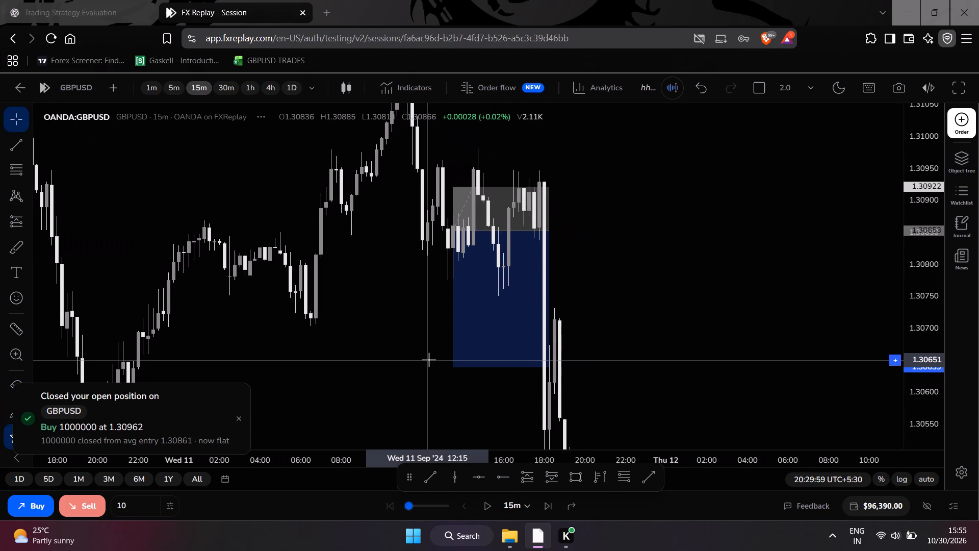
Delete the short position projection that starts at 13:30 on 11 September 2024 from the chart.
{"action": "scroll", "coordinate": [643, 191], "scroll_direction": "down", "scroll_amount": 2}
{"action": "left_click_drag", "start_coordinate": [718, 206], "coordinate": [755, 253]}
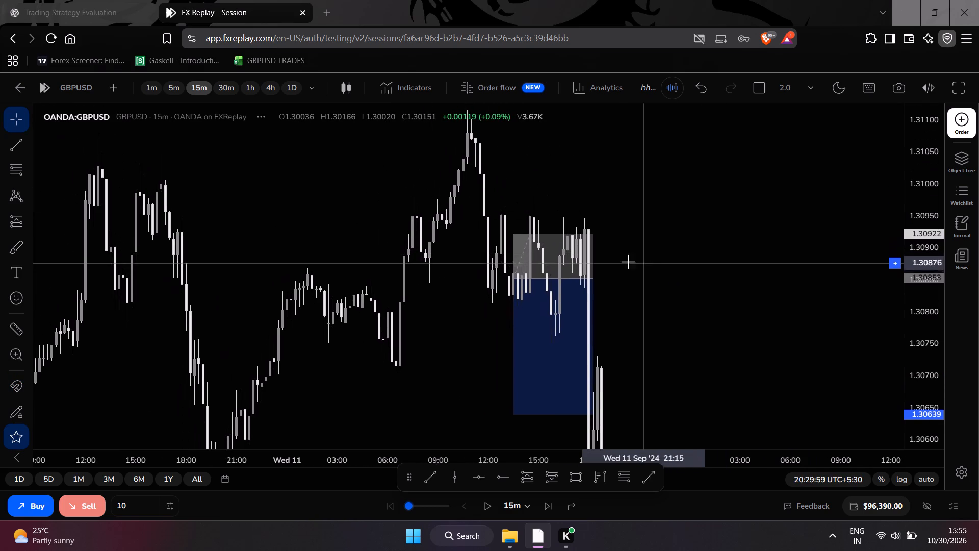
{"action": "middle_click", "coordinate": [587, 264]}
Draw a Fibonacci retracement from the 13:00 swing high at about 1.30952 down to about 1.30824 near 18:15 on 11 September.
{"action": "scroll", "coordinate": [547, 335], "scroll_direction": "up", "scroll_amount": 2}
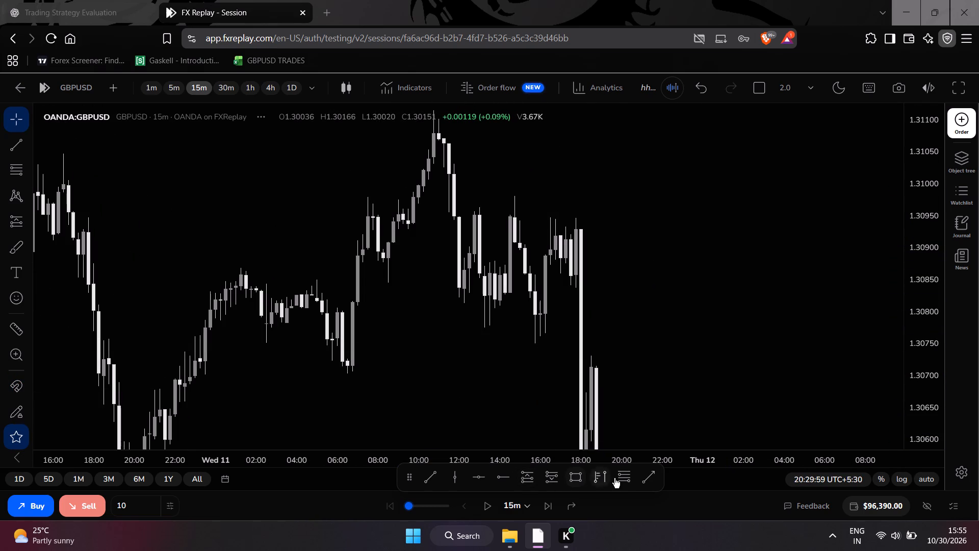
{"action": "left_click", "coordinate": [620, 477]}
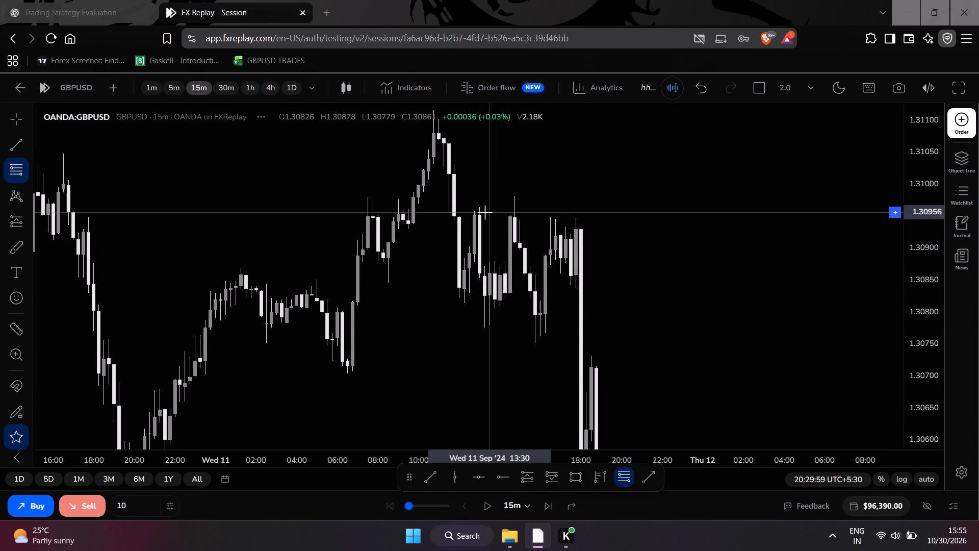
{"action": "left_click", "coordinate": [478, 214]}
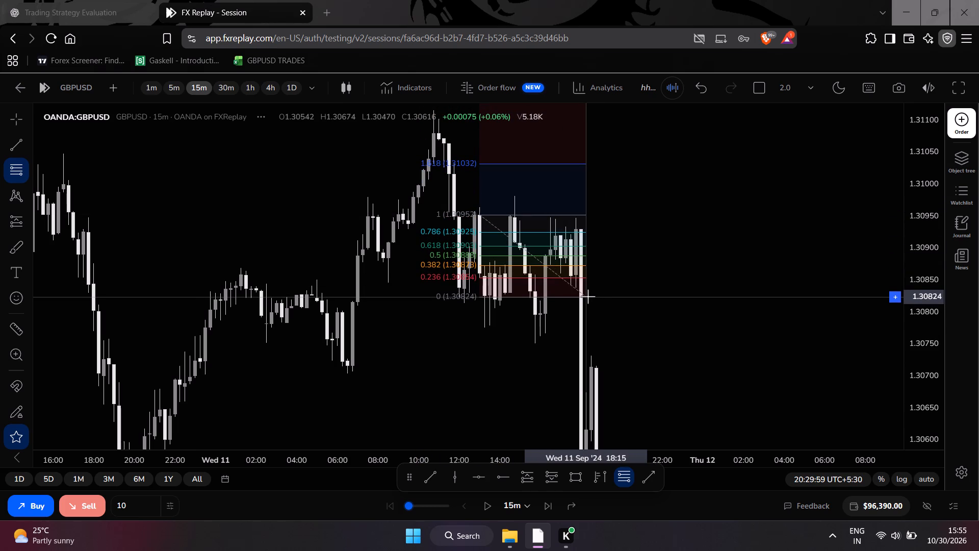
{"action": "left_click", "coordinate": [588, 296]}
Measure the price range from about 1.30887 up to about 1.30987 in the empty space beside the retracement.
{"action": "left_click_drag", "start_coordinate": [681, 256], "coordinate": [687, 271]}
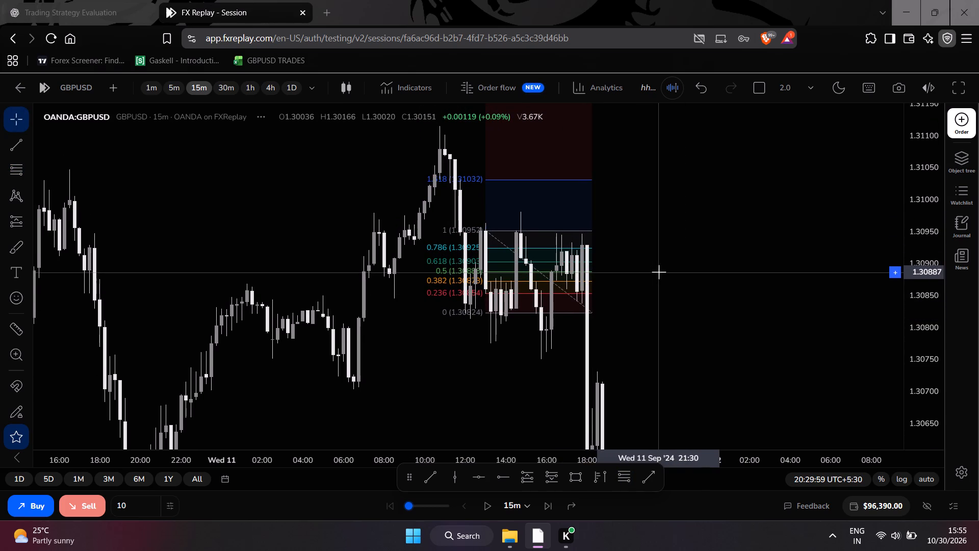
{"action": "left_click", "coordinate": [662, 271], "text": "shift"}
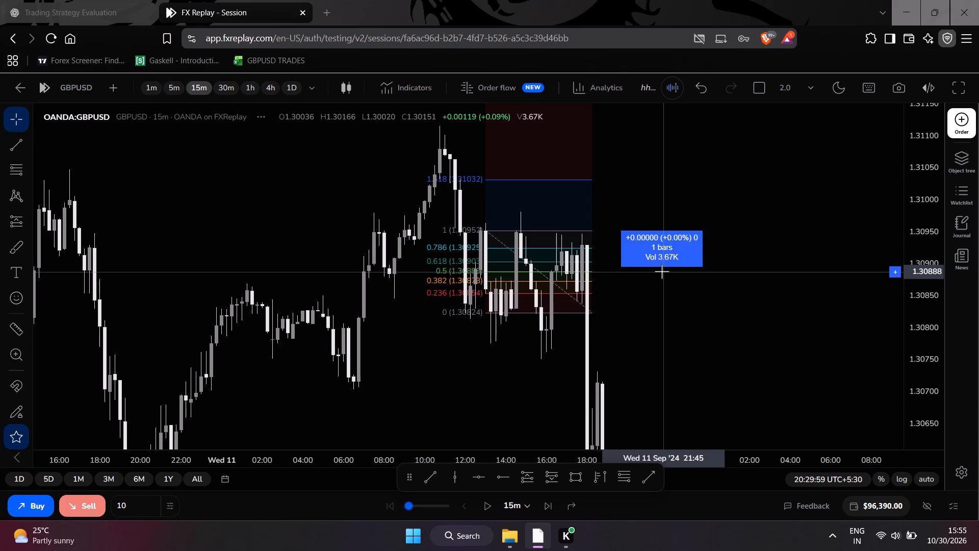
{"action": "left_click", "coordinate": [630, 208]}
{"action": "left_click", "coordinate": [633, 288]}
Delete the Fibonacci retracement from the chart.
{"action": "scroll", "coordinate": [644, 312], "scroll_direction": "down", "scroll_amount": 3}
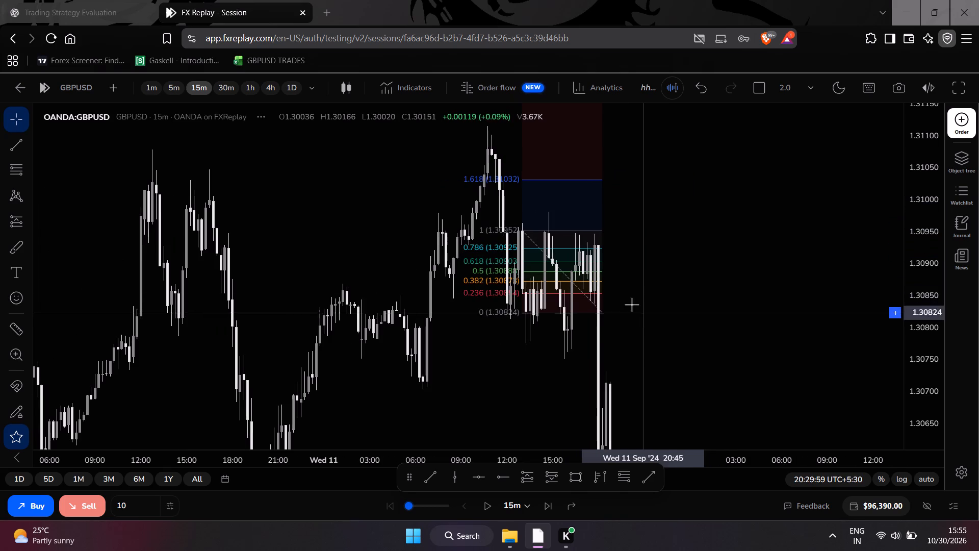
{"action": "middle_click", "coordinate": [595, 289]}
Examine the 11 September sell-off against the swing highs and lows of the preceding days, down to the latest candle.
{"action": "scroll", "coordinate": [652, 327], "scroll_direction": "down", "scroll_amount": 3}
{"action": "left_click_drag", "start_coordinate": [691, 342], "coordinate": [655, 299]}
{"action": "scroll", "coordinate": [655, 301], "scroll_direction": "up", "scroll_amount": 3}
{"action": "left_click_drag", "start_coordinate": [651, 324], "coordinate": [687, 241]}
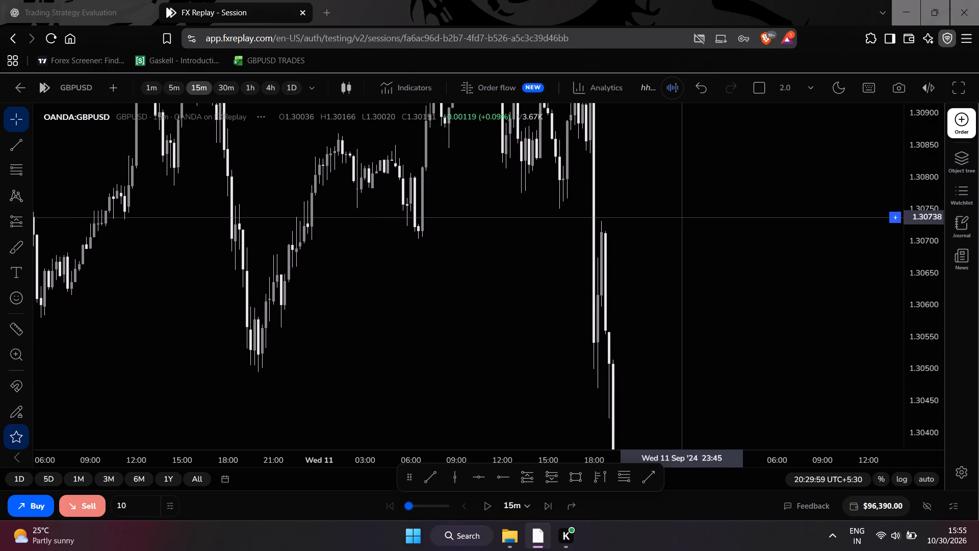
{"action": "left_click_drag", "start_coordinate": [687, 241], "coordinate": [689, 257]}
{"action": "scroll", "coordinate": [693, 262], "scroll_direction": "down", "scroll_amount": 10}
{"action": "left_click_drag", "start_coordinate": [915, 260], "coordinate": [902, 386]}
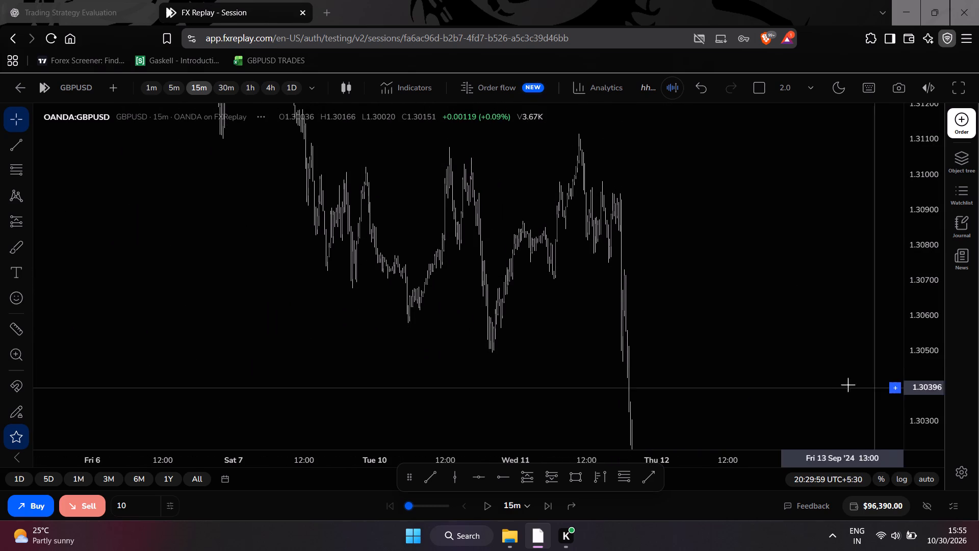
{"action": "left_click_drag", "start_coordinate": [816, 377], "coordinate": [844, 302]}
{"action": "scroll", "coordinate": [844, 303], "scroll_direction": "up", "scroll_amount": 11}
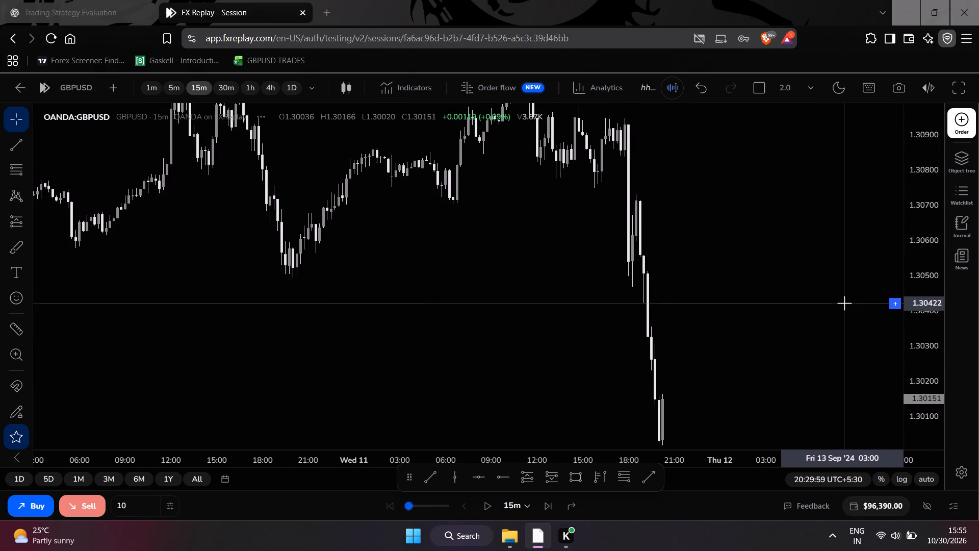
{"action": "left_click_drag", "start_coordinate": [818, 313], "coordinate": [733, 348]}
{"action": "scroll", "coordinate": [728, 321], "scroll_direction": "down", "scroll_amount": 3}
{"action": "left_click_drag", "start_coordinate": [734, 289], "coordinate": [747, 360]}
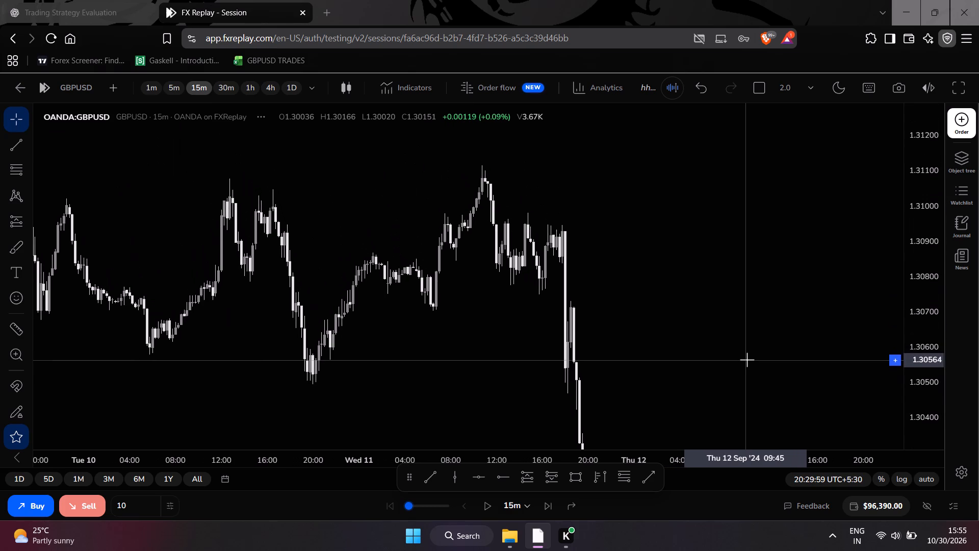
{"action": "scroll", "coordinate": [747, 360], "scroll_direction": "down", "scroll_amount": 2}
{"action": "left_click_drag", "start_coordinate": [715, 364], "coordinate": [722, 356]}
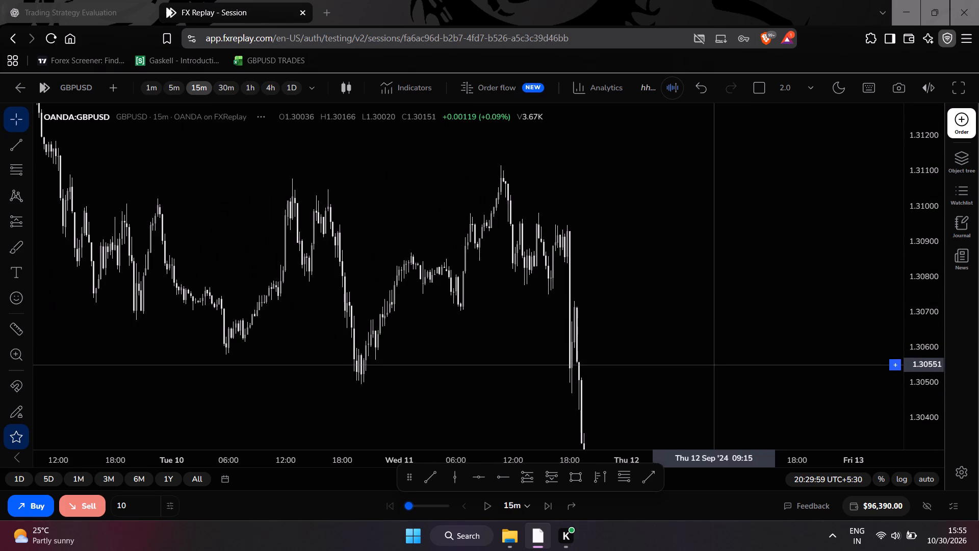
{"action": "left_click_drag", "start_coordinate": [722, 356], "coordinate": [786, 283]}
{"action": "scroll", "coordinate": [780, 304], "scroll_direction": "up", "scroll_amount": 4}
{"action": "left_click_drag", "start_coordinate": [737, 347], "coordinate": [751, 287]}
{"action": "left_click_drag", "start_coordinate": [756, 331], "coordinate": [746, 318]}
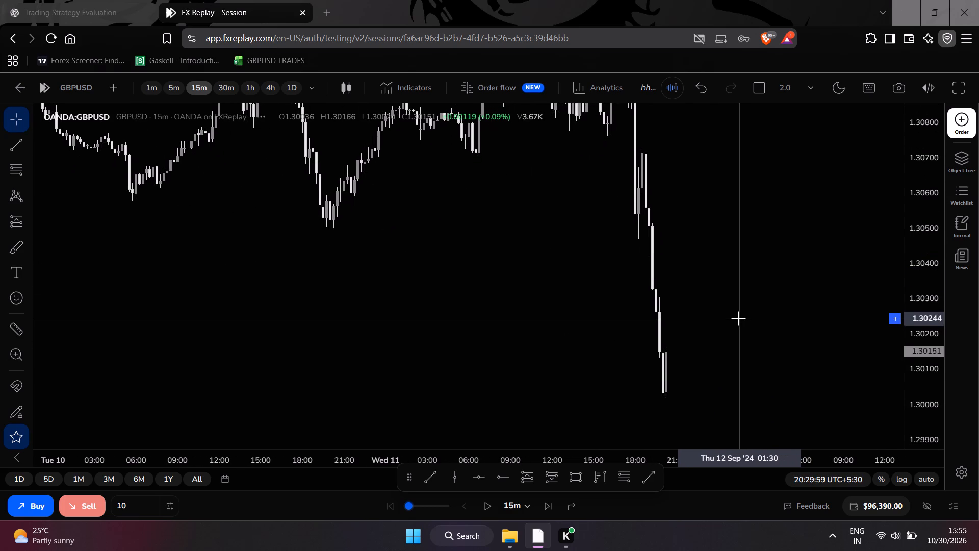
Advance the replay candle by candle to 13:00 on 12 September 2024.
{"action": "key", "text": "ctrl+space"}
{"action": "key", "text": "ctrl+space"}
{"action": "key", "text": "ctrl+space"}
{"action": "key", "text": "ctrl+space"}
{"action": "key", "text": "ctrl+space"}
{"action": "key", "text": "ctrl+space"}
{"action": "key", "text": "ctrl+space"}
{"action": "key", "text": "ctrl+space"}
{"action": "key", "text": "ctrl+space"}
{"action": "key", "text": "ctrl+space"}
{"action": "key", "text": "ctrl+space"}
{"action": "key", "text": "ctrl+space"}
{"action": "key", "text": "ctrl+space"}
{"action": "key", "text": "ctrl+space"}
{"action": "key", "text": "ctrl+space"}
{"action": "key", "text": "ctrl+space"}
{"action": "key", "text": "ctrl+space"}
{"action": "key", "text": "ctrl+space"}
{"action": "key", "text": "ctrl+space"}
{"action": "key", "text": "ctrl+space"}
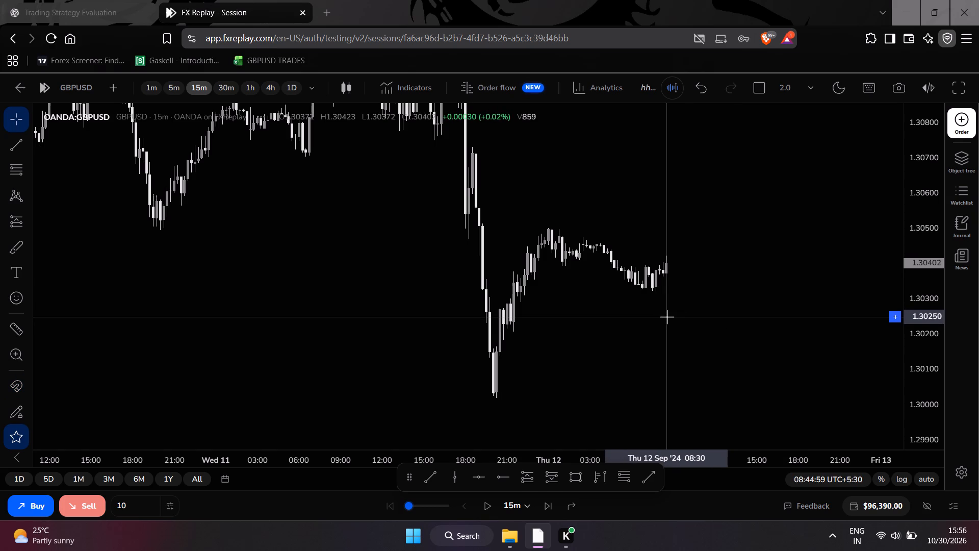
{"action": "key", "text": "ctrl+space"}
{"action": "key", "text": "ctrl+space"}
{"action": "key", "text": "ctrl+space"}
{"action": "key", "text": "ctrl+space"}
{"action": "key", "text": "ctrl+space"}
{"action": "key", "text": "ctrl+space"}
{"action": "key", "text": "ctrl+space"}
{"action": "key", "text": "ctrl+space"}
{"action": "key", "text": "ctrl+space"}
{"action": "key", "text": "ctrl+space"}
{"action": "key", "text": "ctrl+space"}
{"action": "key", "text": "ctrl+space"}
{"action": "key", "text": "ctrl+space"}
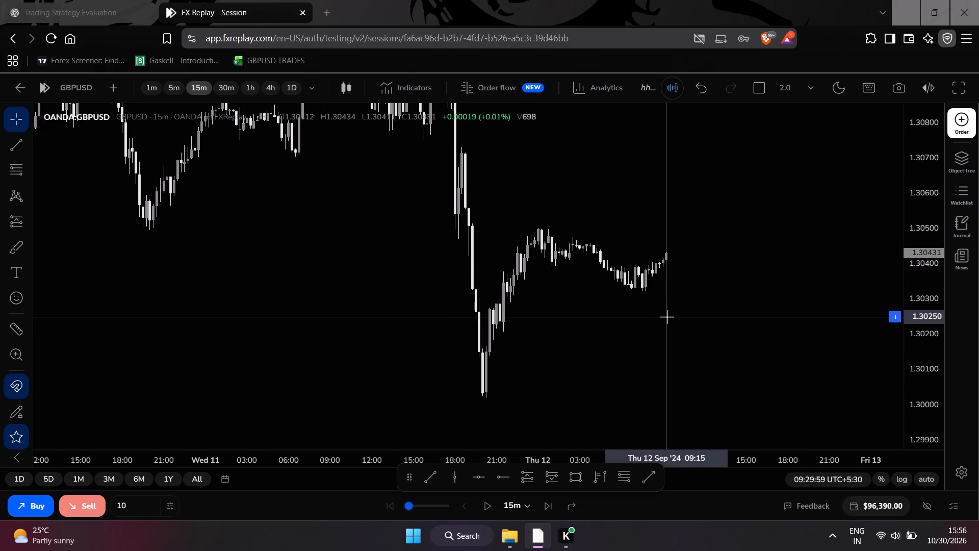
{"action": "key", "text": "ctrl+space"}
{"action": "key", "text": "ctrl+space"}
{"action": "key", "text": "ctrl+space"}
{"action": "key", "text": "ctrl+space"}
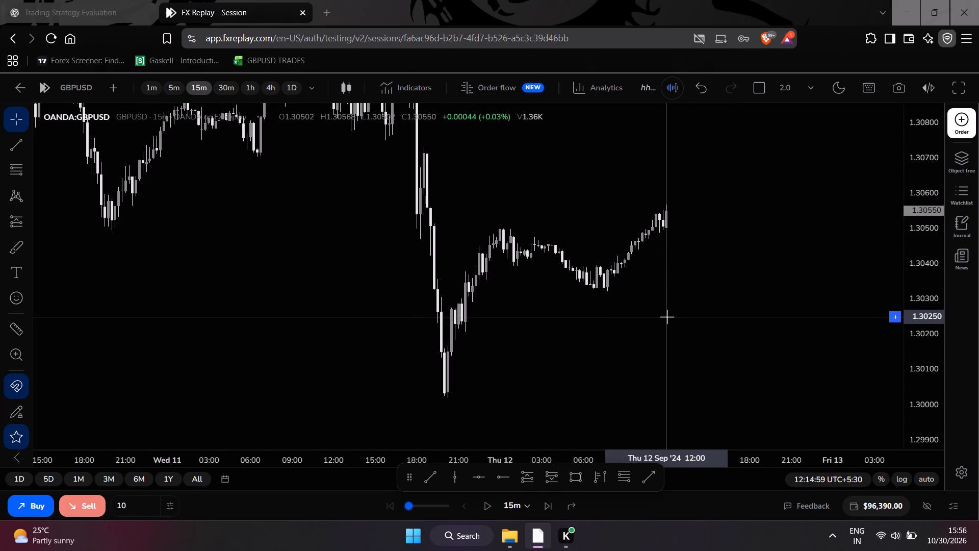
{"action": "key", "text": "ctrl+space"}
{"action": "key", "text": "ctrl+space"}
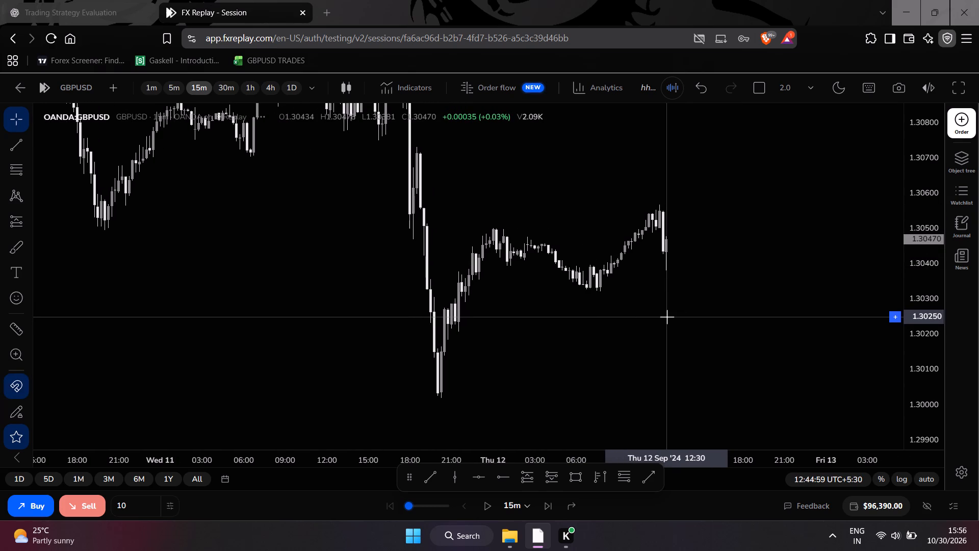
{"action": "key", "text": "ctrl+space"}
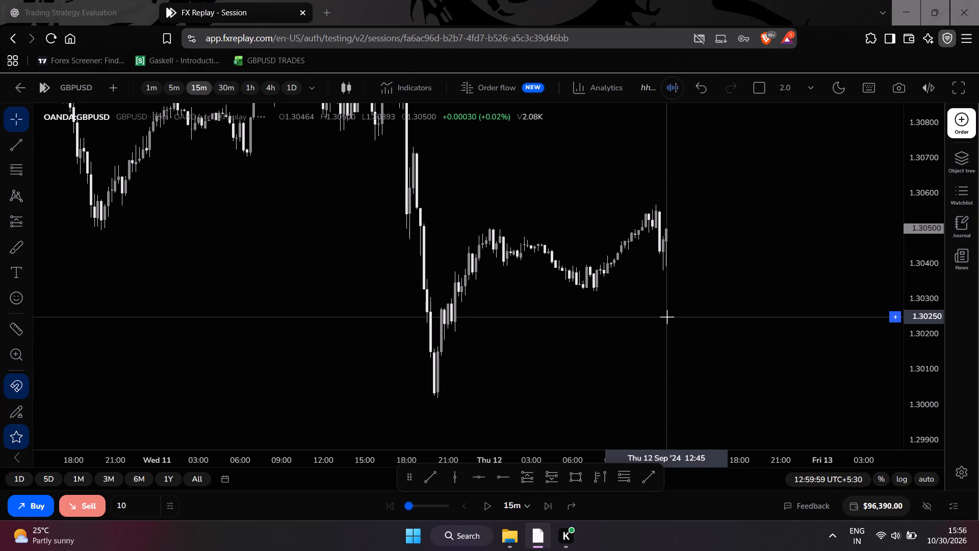
Examine the price structure from the 11 September sell-off through the recovery up to the latest 12 September candles.
{"action": "scroll", "coordinate": [664, 317], "scroll_direction": "down", "scroll_amount": 9}
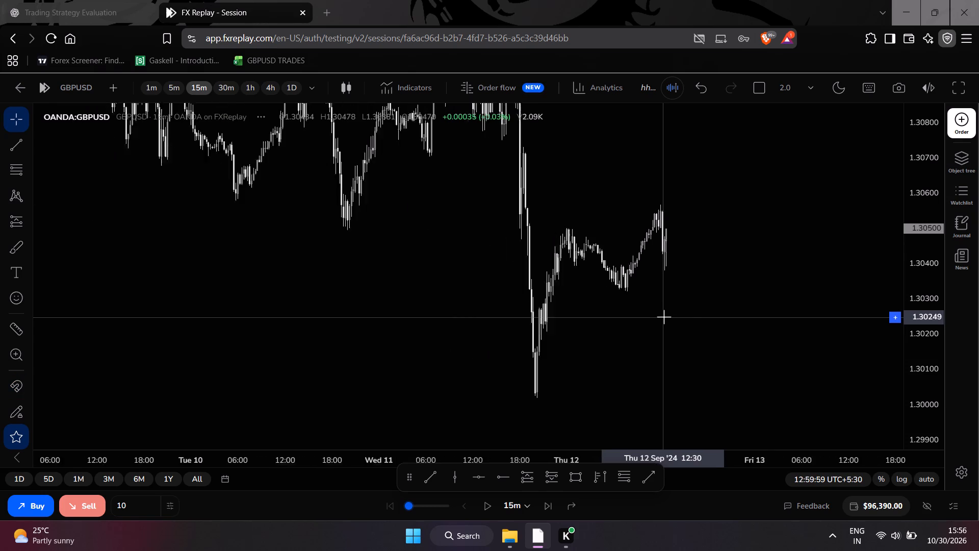
{"action": "scroll", "coordinate": [664, 317], "scroll_direction": "down", "scroll_amount": 13}
{"action": "left_click_drag", "start_coordinate": [750, 258], "coordinate": [897, 357]}
{"action": "scroll", "coordinate": [901, 364], "scroll_direction": "up", "scroll_amount": 4}
{"action": "scroll", "coordinate": [854, 367], "scroll_direction": "up", "scroll_amount": 17}
{"action": "left_click_drag", "start_coordinate": [844, 384], "coordinate": [817, 393]}
{"action": "scroll", "coordinate": [813, 393], "scroll_direction": "up", "scroll_amount": 4}
{"action": "scroll", "coordinate": [925, 351], "scroll_direction": "up", "scroll_amount": 5}
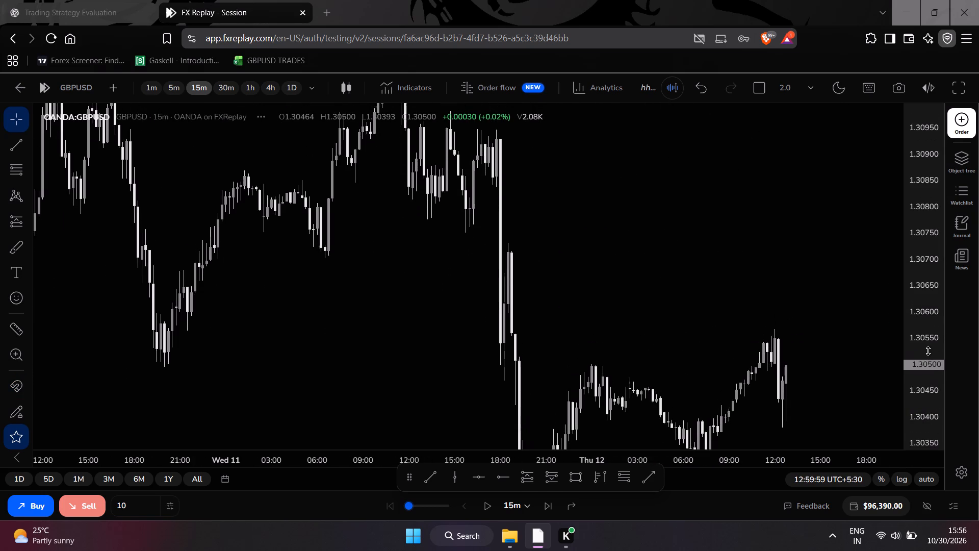
{"action": "left_click_drag", "start_coordinate": [884, 351], "coordinate": [776, 267]}
{"action": "scroll", "coordinate": [775, 266], "scroll_direction": "up", "scroll_amount": 5}
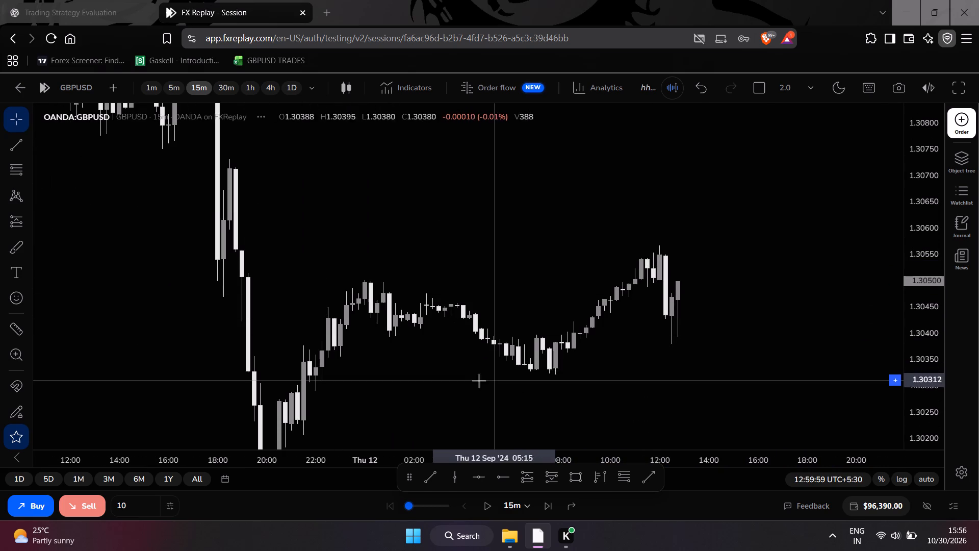
{"action": "left_click_drag", "start_coordinate": [418, 379], "coordinate": [368, 376]}
Advance the replay candle by candle to 16:30 on 12 September 2024.
{"action": "key", "text": "ctrl+space"}
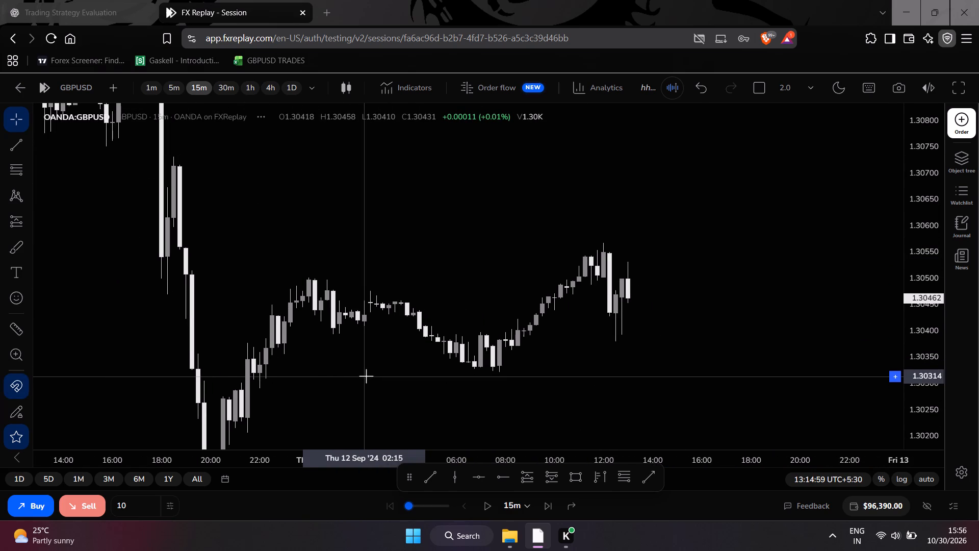
{"action": "key", "text": "ctrl+space"}
{"action": "key", "text": "ctrl+space"}
{"action": "key", "text": "ctrl+space"}
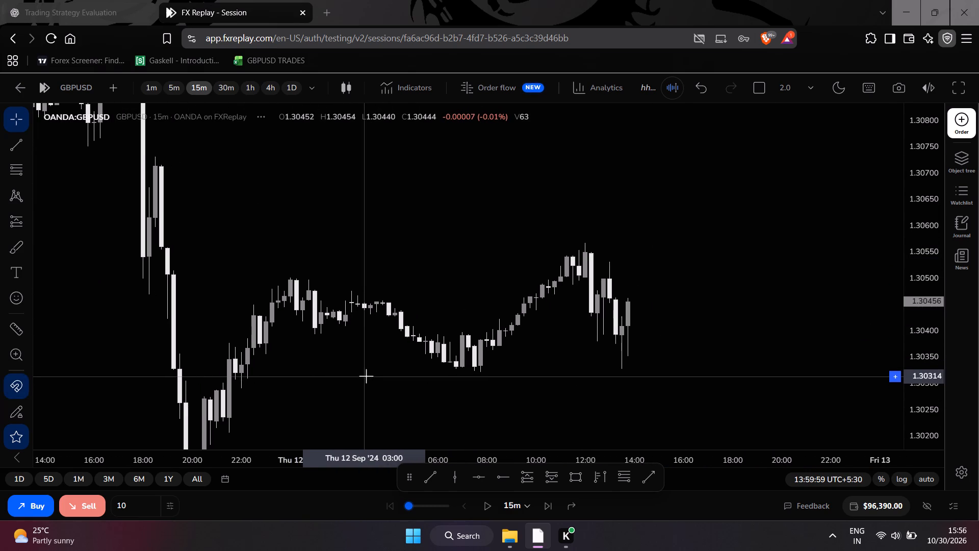
{"action": "key", "text": "ctrl+space"}
{"action": "key", "text": "ctrl+space"}
{"action": "key", "text": "ctrl+space"}
{"action": "key", "text": "ctrl+space"}
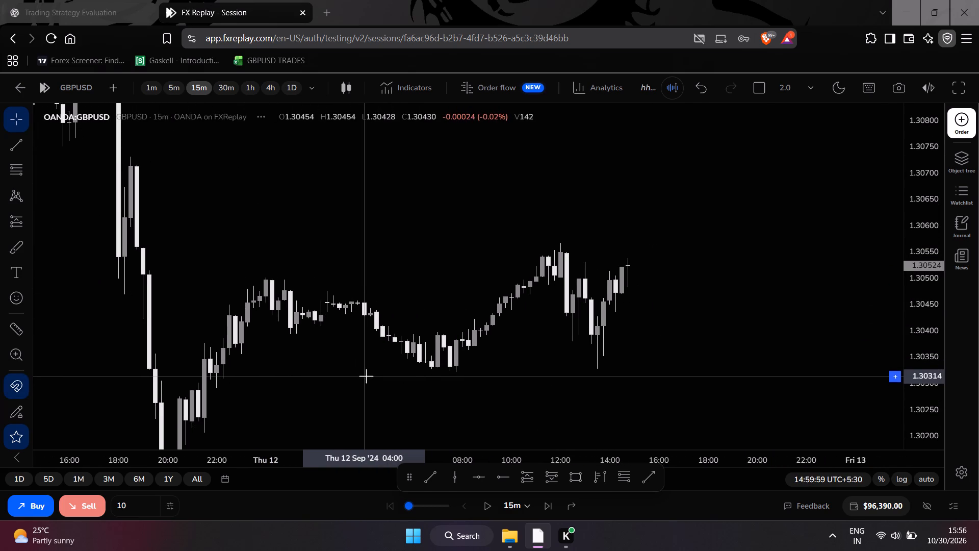
{"action": "key", "text": "ctrl+space"}
{"action": "key", "text": "ctrl+space"}
{"action": "key", "text": "ctrl+space"}
{"action": "key", "text": "ctrl+space"}
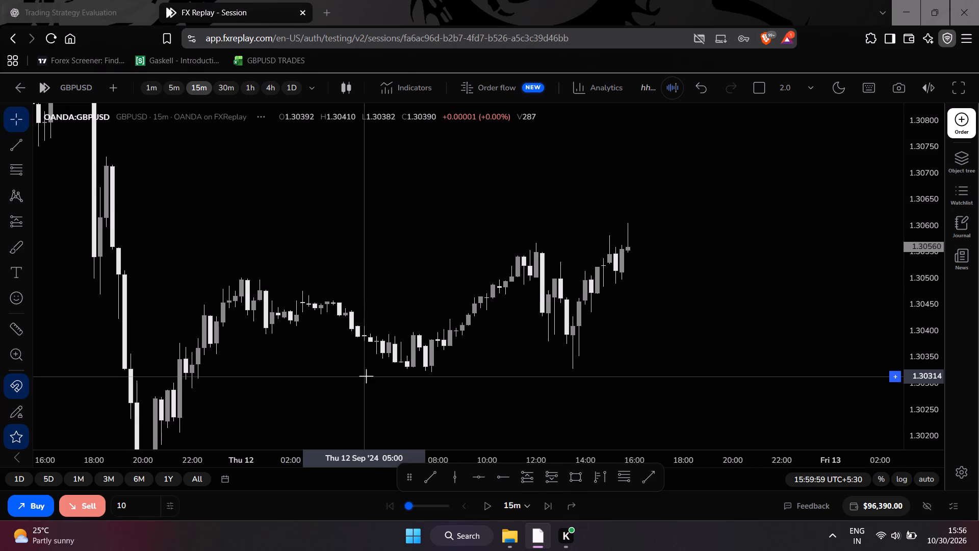
{"action": "key", "text": "ctrl+space"}
{"action": "key", "text": "ctrl+space"}
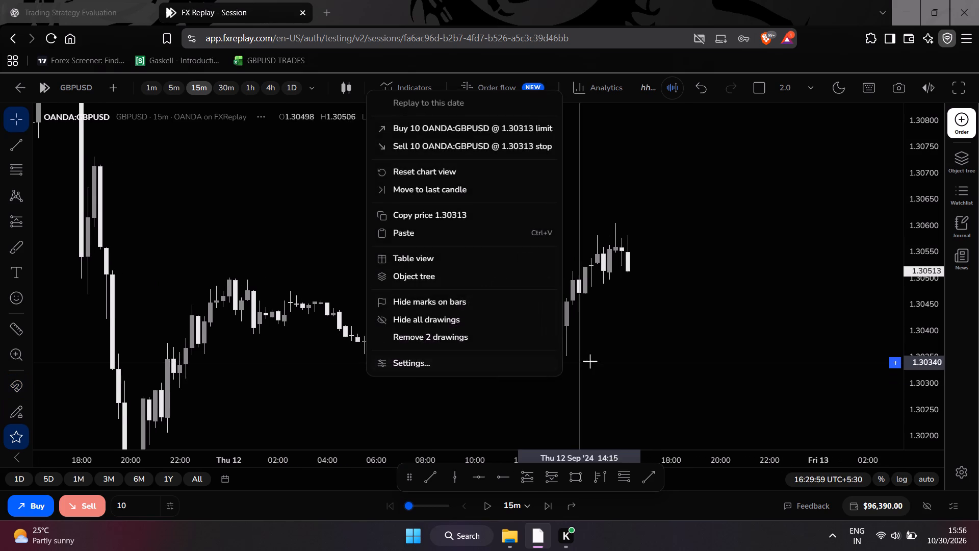
{"action": "left_click", "coordinate": [603, 357]}
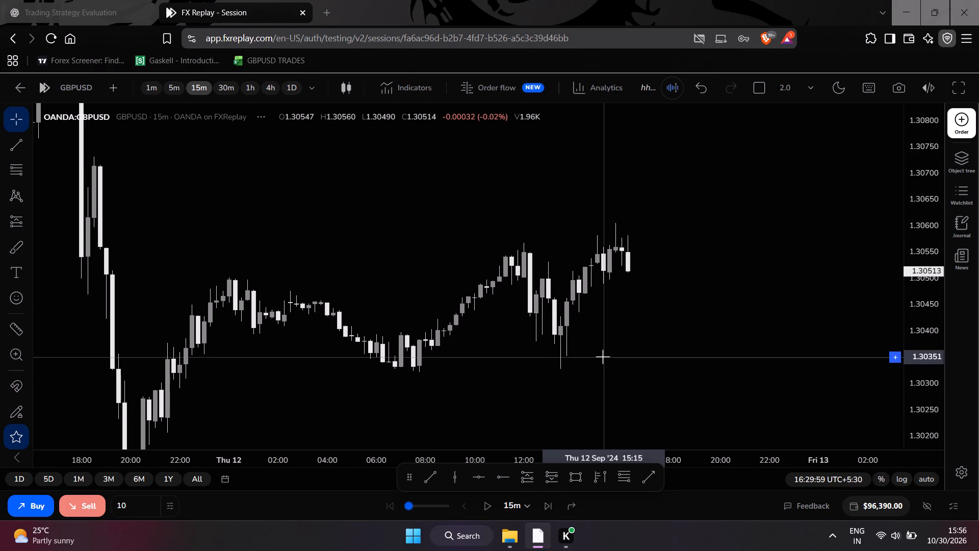
Advance the replay candle by candle to 20:00 on 12 September 2024.
{"action": "key", "text": "ctrl+space"}
{"action": "key", "text": "ctrl+space"}
{"action": "key", "text": "ctrl+space"}
{"action": "key", "text": "ctrl+space"}
{"action": "key", "text": "ctrl+space"}
{"action": "key", "text": "ctrl+space"}
{"action": "key", "text": "ctrl+space"}
{"action": "key", "text": "ctrl+space"}
{"action": "key", "text": "ctrl+space"}
{"action": "key", "text": "ctrl+space"}
{"action": "key", "text": "ctrl+space"}
{"action": "key", "text": "ctrl+space"}
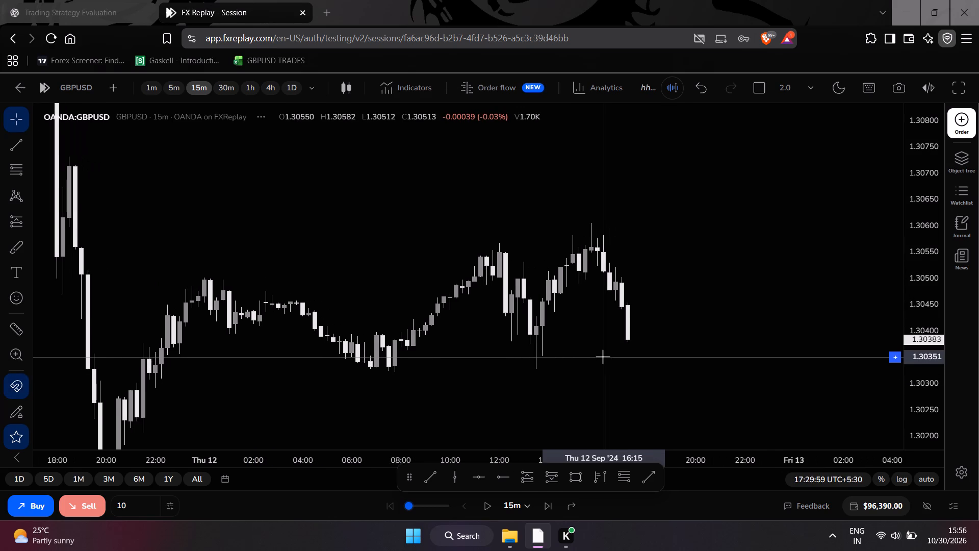
{"action": "key", "text": "ctrl+space"}
{"action": "key", "text": "ctrl+space"}
{"action": "key", "text": "ctrl+space"}
{"action": "key", "text": "ctrl+space"}
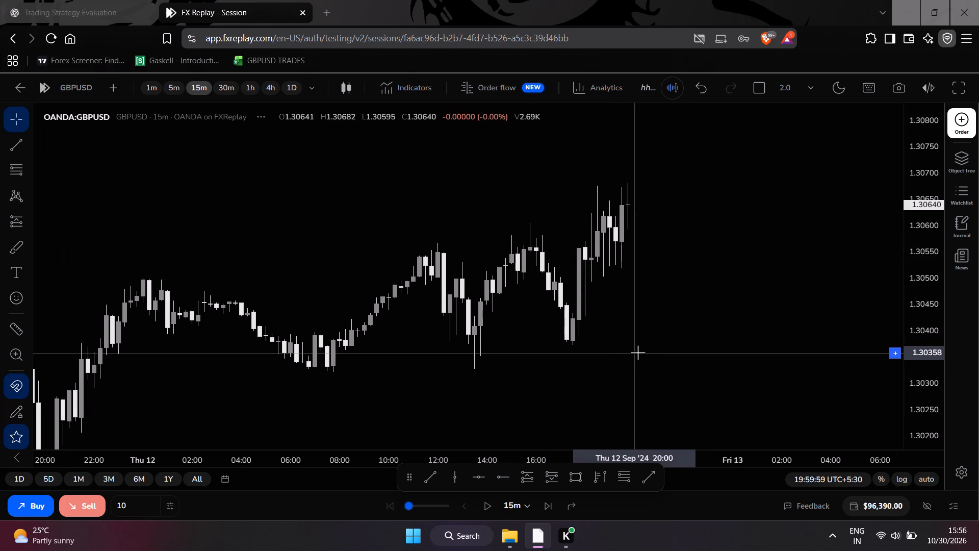
Advance the replay candle by candle to 12:30 on 13 September 2024.
{"action": "key", "text": "ctrl+space"}
{"action": "key", "text": "ctrl+space"}
{"action": "key", "text": "ctrl+space"}
{"action": "key", "text": "ctrl+space"}
{"action": "key", "text": "ctrl+space"}
{"action": "key", "text": "ctrl+space"}
{"action": "key", "text": "ctrl+space"}
{"action": "key", "text": "ctrl+space"}
{"action": "key", "text": "ctrl+space"}
{"action": "key", "text": "ctrl+space"}
{"action": "key", "text": "ctrl+space"}
{"action": "key", "text": "ctrl+space"}
{"action": "key", "text": "ctrl+space"}
{"action": "key", "text": "ctrl+space"}
{"action": "key", "text": "ctrl+space"}
{"action": "key", "text": "ctrl+space"}
{"action": "key", "text": "ctrl+space"}
{"action": "key", "text": "ctrl+space"}
{"action": "key", "text": "ctrl+space"}
{"action": "key", "text": "ctrl+space"}
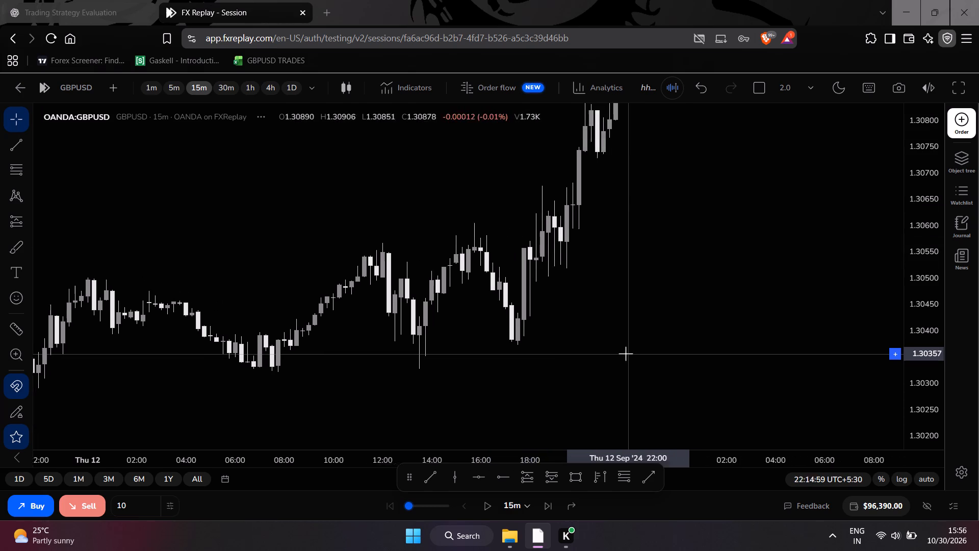
{"action": "key", "text": "ctrl+space"}
{"action": "key", "text": "ctrl+space"}
{"action": "key", "text": "ctrl+space"}
{"action": "key", "text": "ctrl+space"}
{"action": "key", "text": "ctrl+space"}
{"action": "key", "text": "ctrl+space"}
{"action": "key", "text": "ctrl+space"}
{"action": "key", "text": "ctrl+space"}
{"action": "key", "text": "ctrl+space"}
{"action": "key", "text": "ctrl+space"}
{"action": "key", "text": "ctrl+space"}
{"action": "key", "text": "ctrl+space"}
{"action": "key", "text": "ctrl+space"}
{"action": "key", "text": "ctrl+space"}
{"action": "key", "text": "ctrl+space"}
{"action": "key", "text": "ctrl+space"}
{"action": "key", "text": "ctrl+space"}
{"action": "key", "text": "ctrl+space"}
{"action": "key", "text": "ctrl+space"}
{"action": "key", "text": "ctrl+space"}
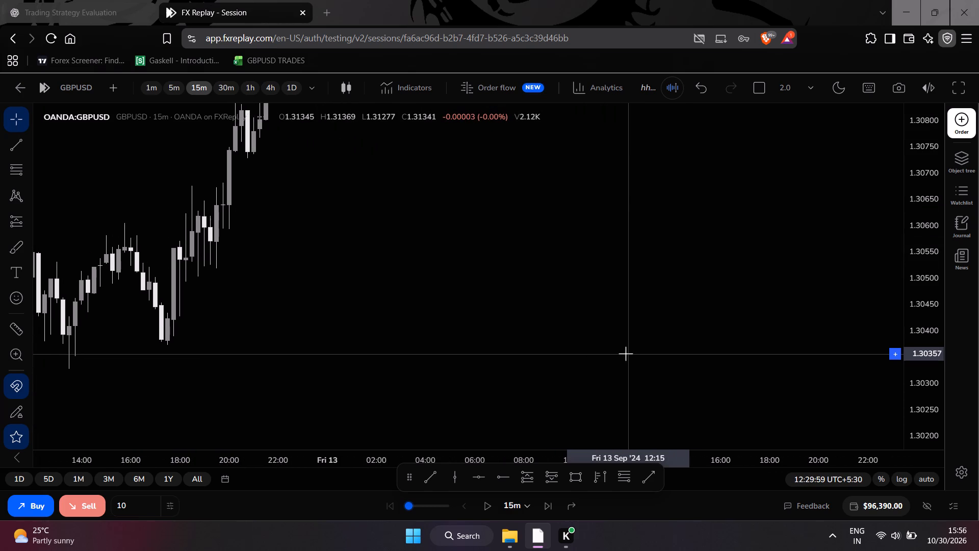
Examine the price structure from the rally overnight into 13 September through the latest candles around 12:30.
{"action": "left_click_drag", "start_coordinate": [576, 228], "coordinate": [671, 515]}
{"action": "left_click_drag", "start_coordinate": [679, 257], "coordinate": [566, 407]}
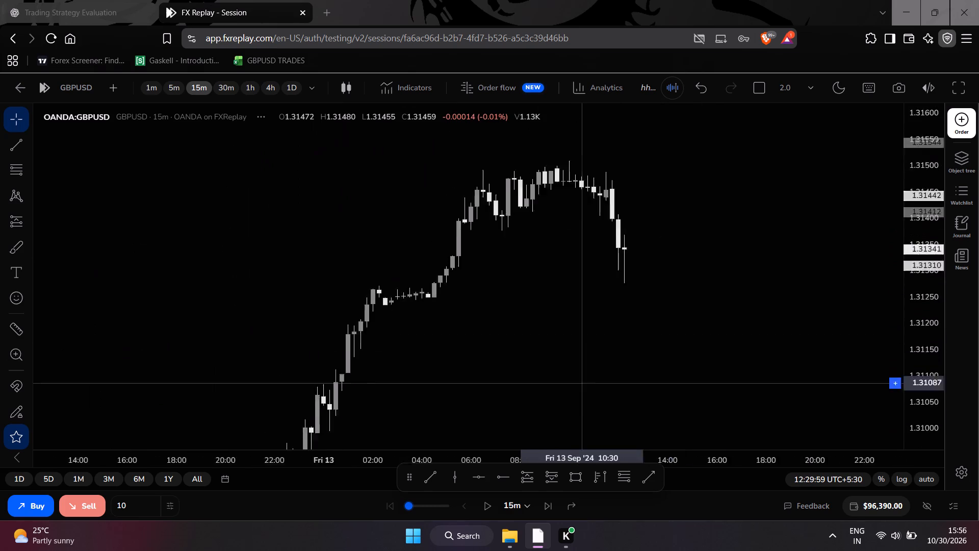
{"action": "left_click_drag", "start_coordinate": [566, 407], "coordinate": [529, 462]}
{"action": "scroll", "coordinate": [650, 335], "scroll_direction": "down", "scroll_amount": 10}
{"action": "left_click_drag", "start_coordinate": [657, 335], "coordinate": [751, 300]}
{"action": "scroll", "coordinate": [756, 298], "scroll_direction": "up", "scroll_amount": 5}
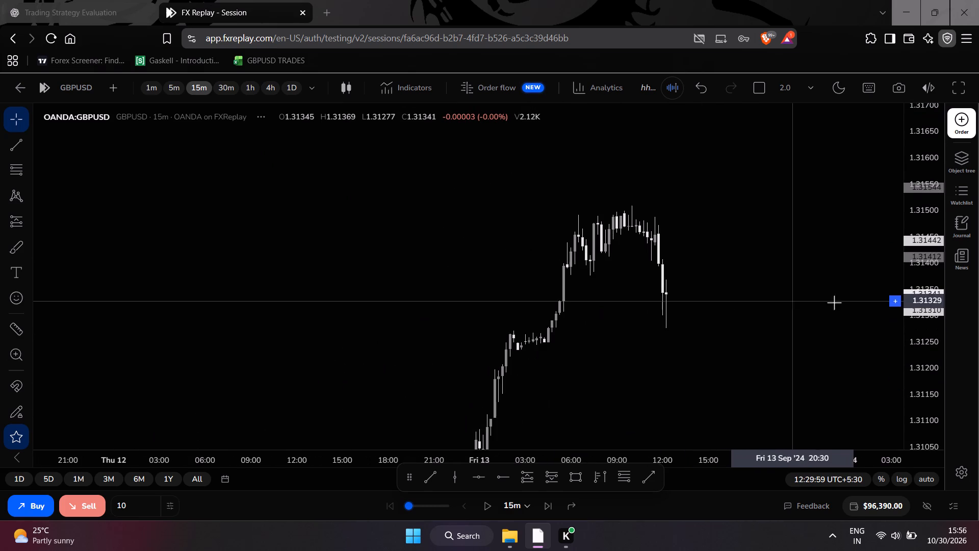
{"action": "scroll", "coordinate": [936, 305], "scroll_direction": "up", "scroll_amount": 11}
{"action": "left_click_drag", "start_coordinate": [783, 333], "coordinate": [740, 299]}
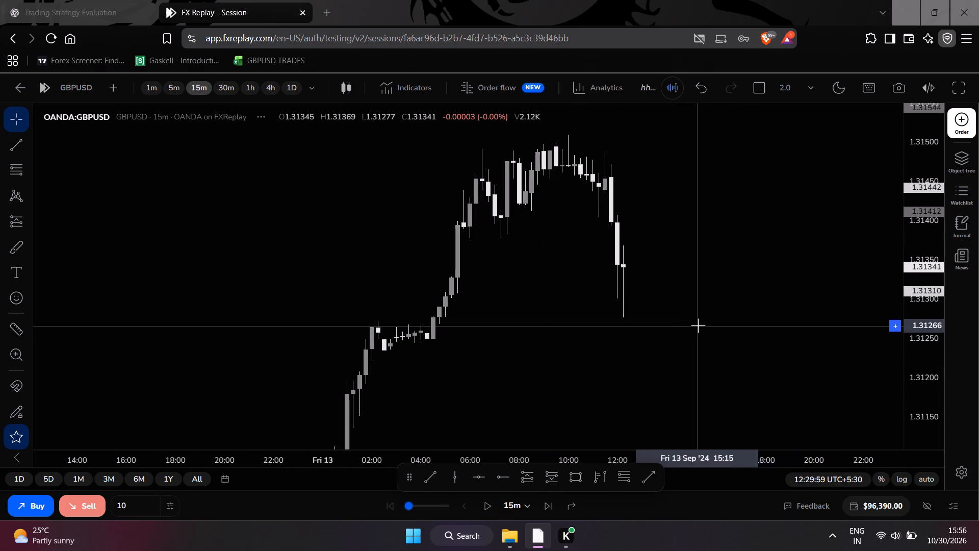
{"action": "scroll", "coordinate": [698, 325], "scroll_direction": "up", "scroll_amount": 3}
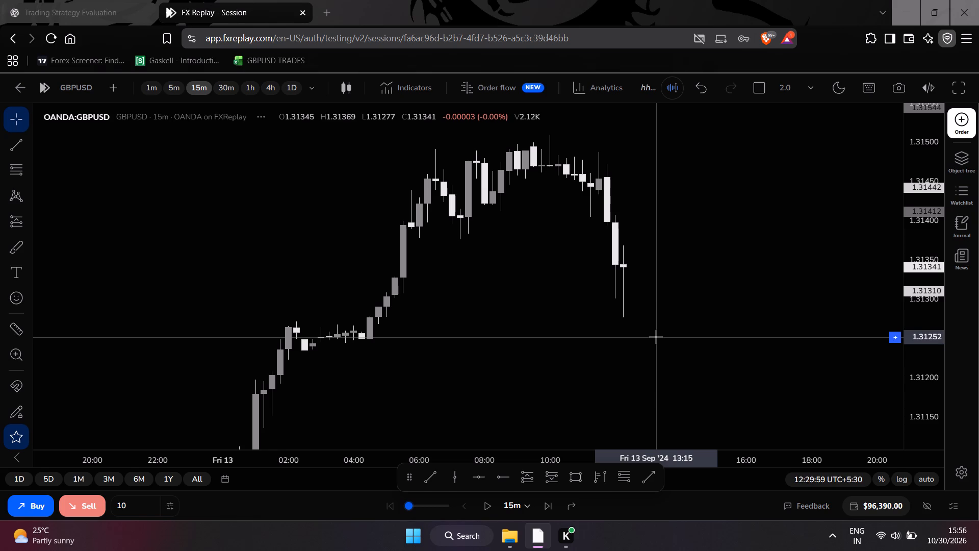
Advance the replay candle by candle to 15:00 on 13 September 2024.
{"action": "key", "text": "ctrl+space"}
{"action": "key", "text": "ctrl+space"}
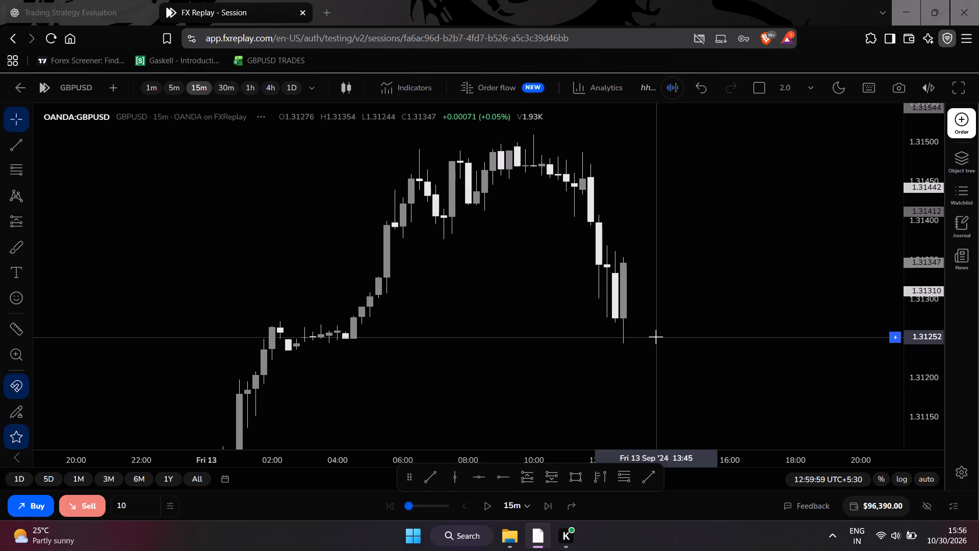
{"action": "key", "text": "ctrl+space"}
{"action": "key", "text": "ctrl+space"}
{"action": "key", "text": "ctrl+space"}
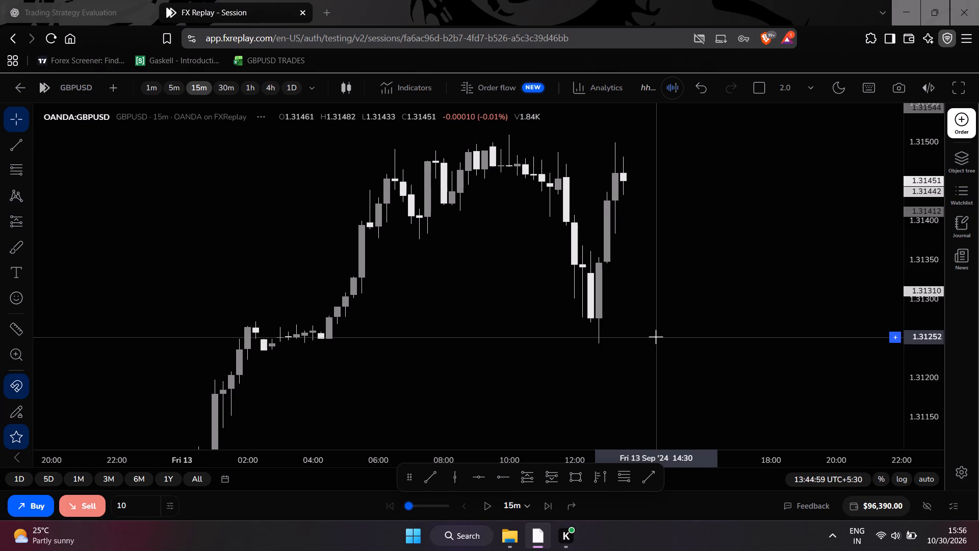
{"action": "key", "text": "ctrl+space"}
{"action": "key", "text": "ctrl+space"}
{"action": "key", "text": "ctrl+space"}
{"action": "key", "text": "ctrl+space"}
{"action": "key", "text": "ctrl+space"}
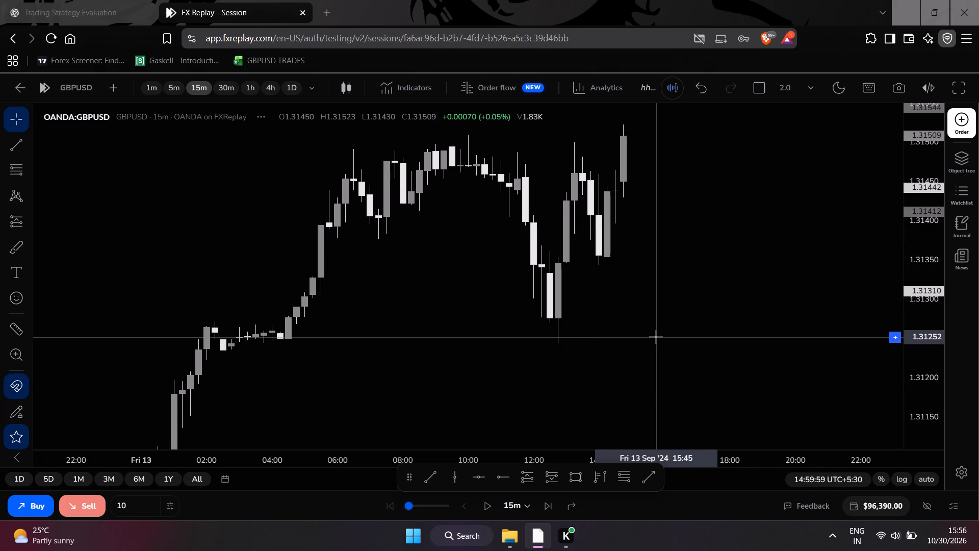
Draw a long position just after the latest candle with entry 1.31463, stop 1.31366 below the recent swing low and target 1.31553.
{"action": "scroll", "coordinate": [559, 307], "scroll_direction": "down", "scroll_amount": 4}
{"action": "left_click_drag", "start_coordinate": [760, 188], "coordinate": [760, 262]}
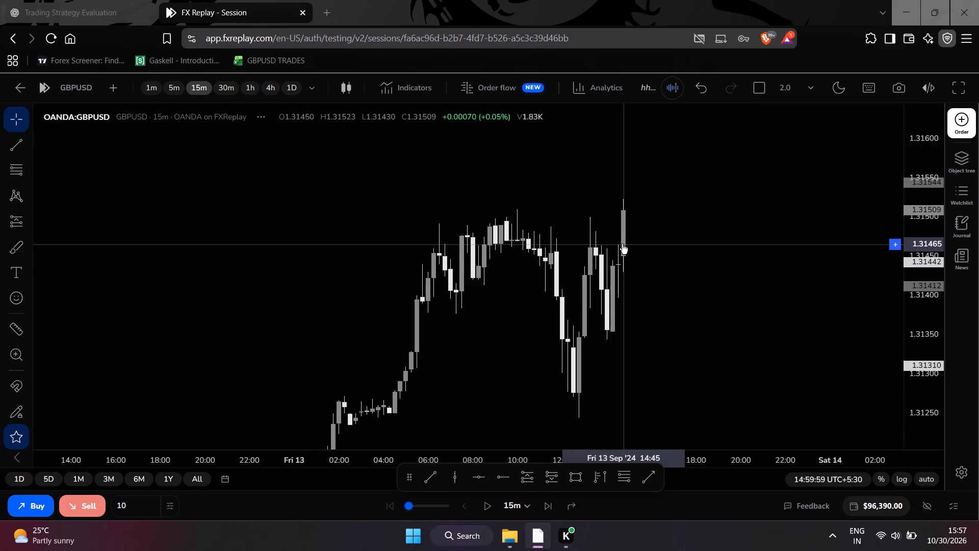
{"action": "left_click_drag", "start_coordinate": [622, 244], "coordinate": [624, 287]}
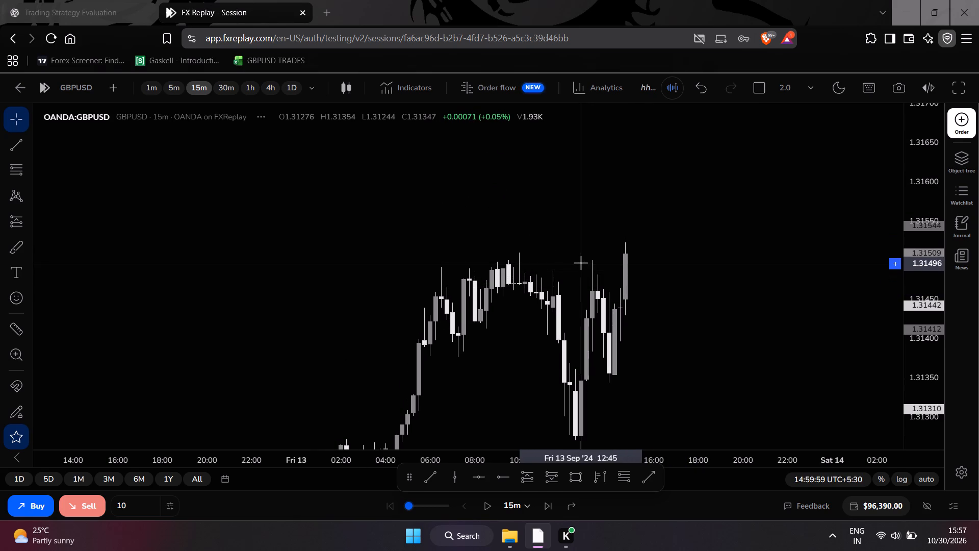
{"action": "scroll", "coordinate": [604, 275], "scroll_direction": "up", "scroll_amount": 2}
{"action": "left_click", "coordinate": [528, 475]}
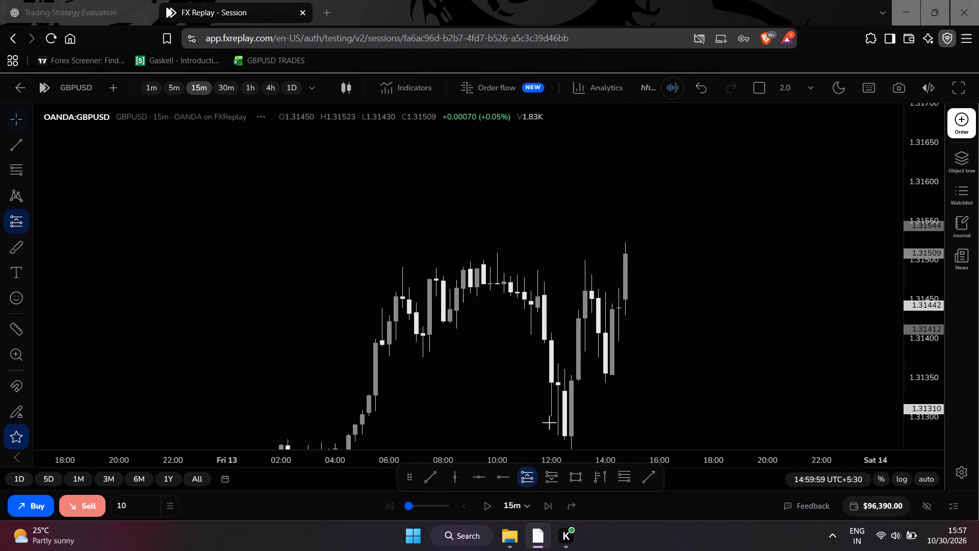
{"action": "left_click", "coordinate": [640, 284]}
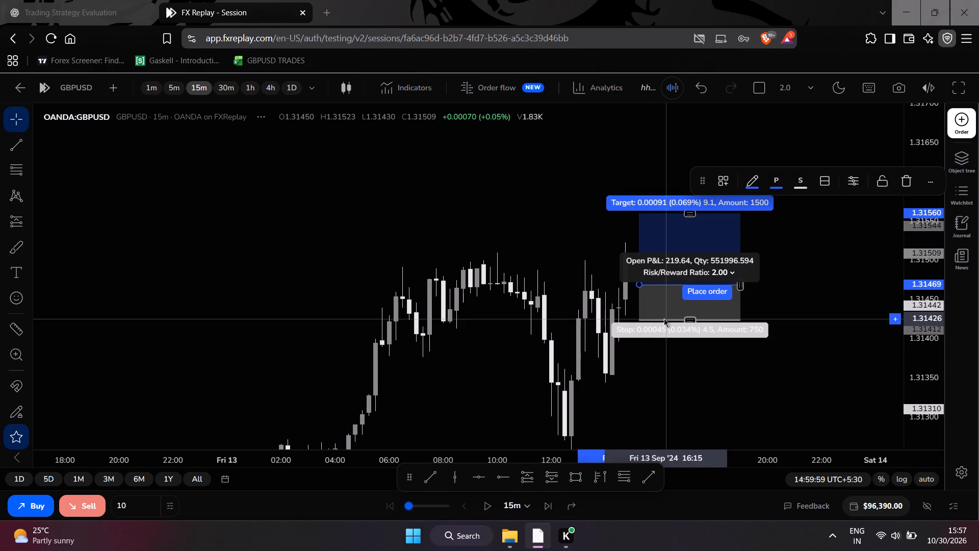
{"action": "left_click_drag", "start_coordinate": [689, 322], "coordinate": [692, 339]}
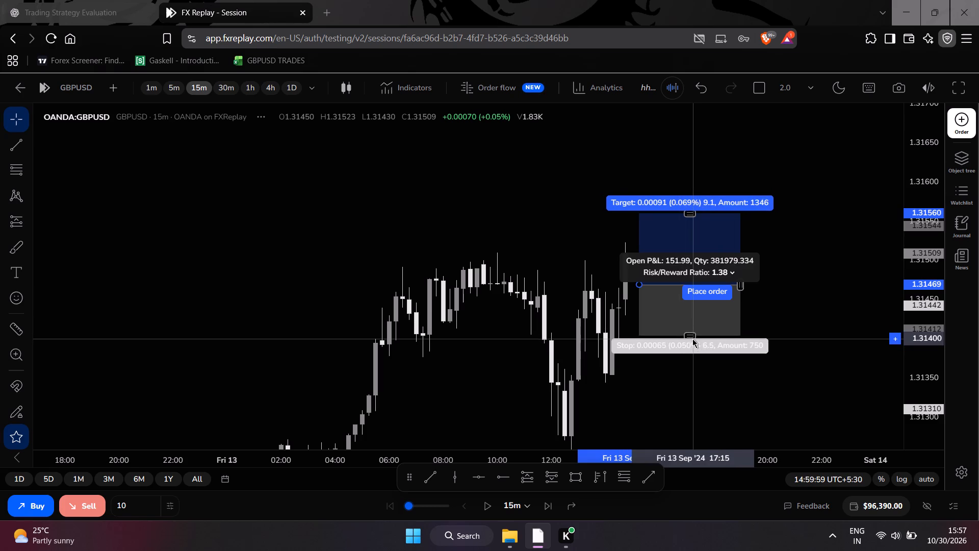
{"action": "left_click_drag", "start_coordinate": [692, 339], "coordinate": [705, 359]}
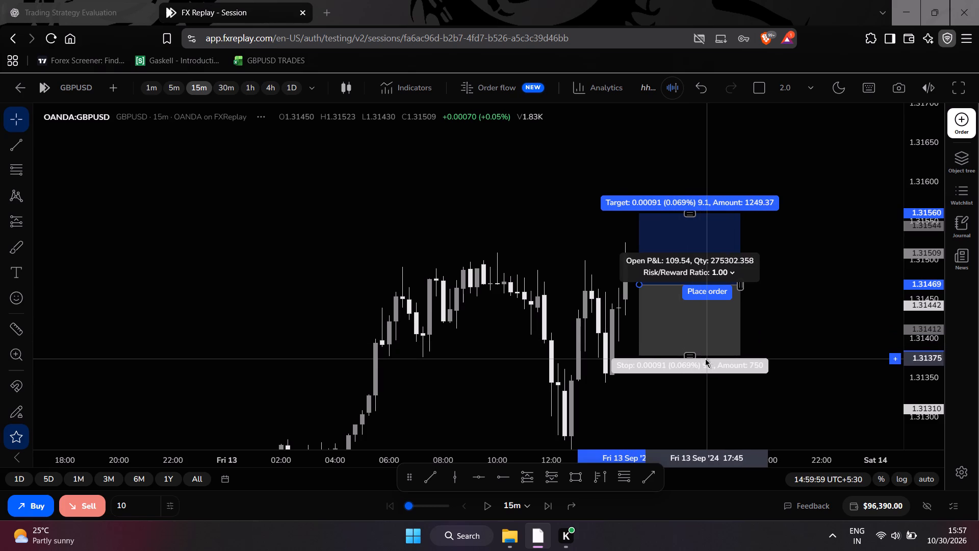
{"action": "left_click_drag", "start_coordinate": [705, 359], "coordinate": [709, 363]}
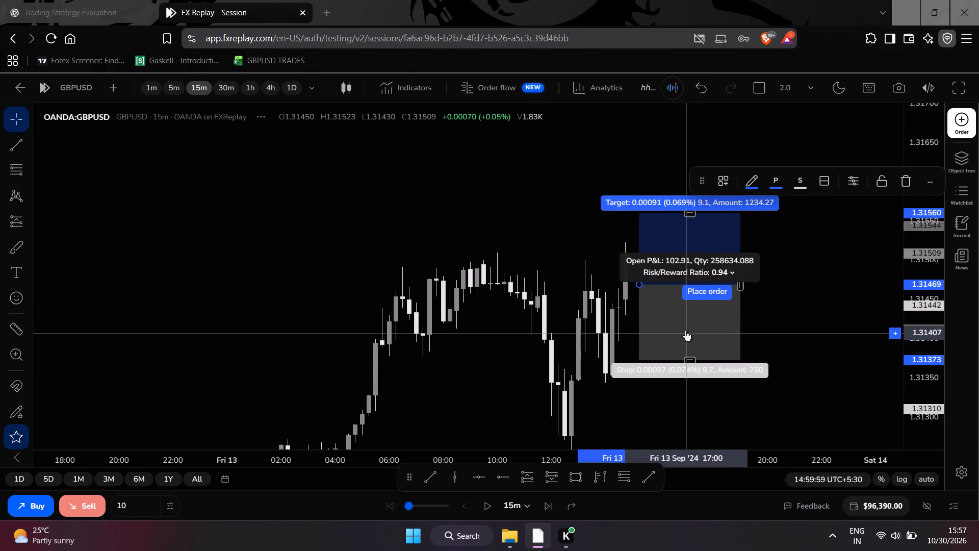
{"action": "left_click_drag", "start_coordinate": [661, 292], "coordinate": [652, 295]}
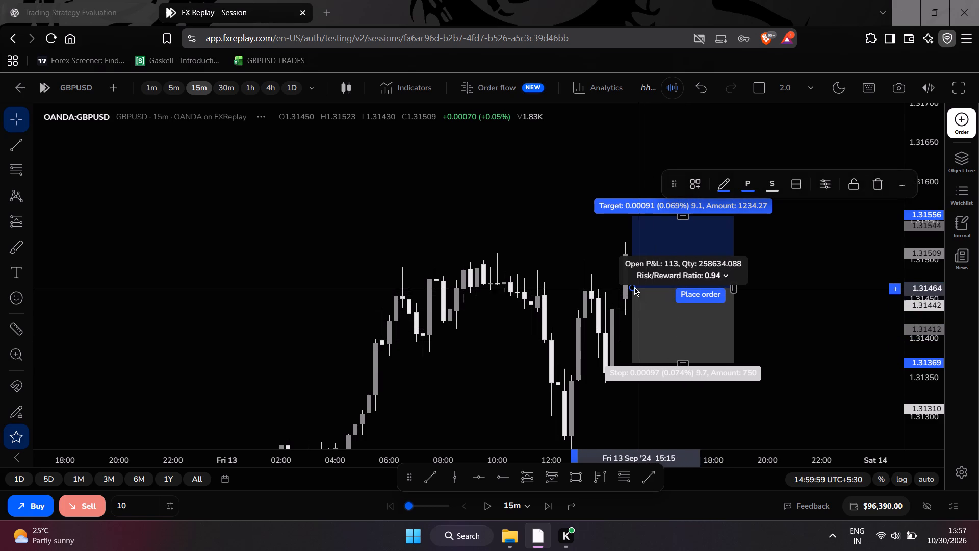
{"action": "left_click", "coordinate": [657, 288]}
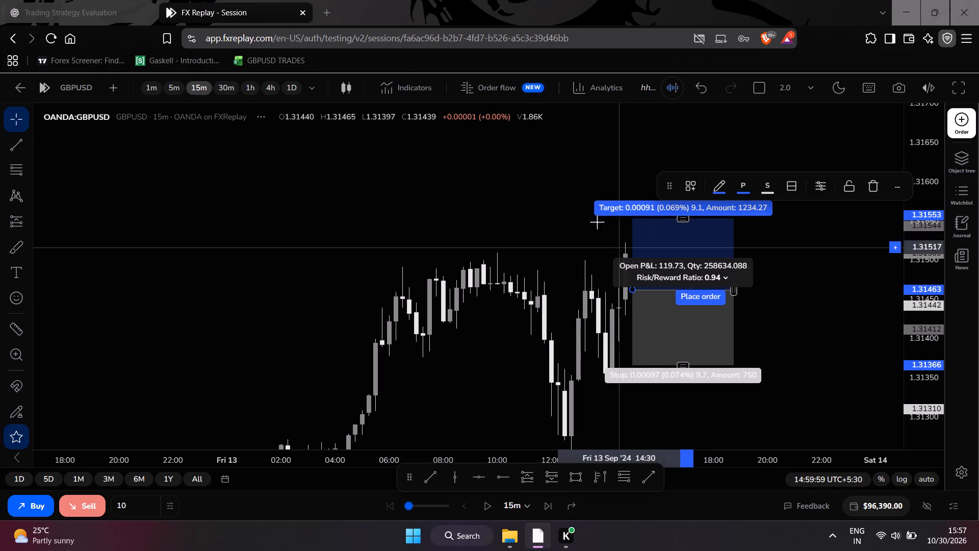
Advance the replay past the long position setup to 20:00 on 13 September 2024.
{"action": "left_click_drag", "start_coordinate": [585, 215], "coordinate": [578, 235]}
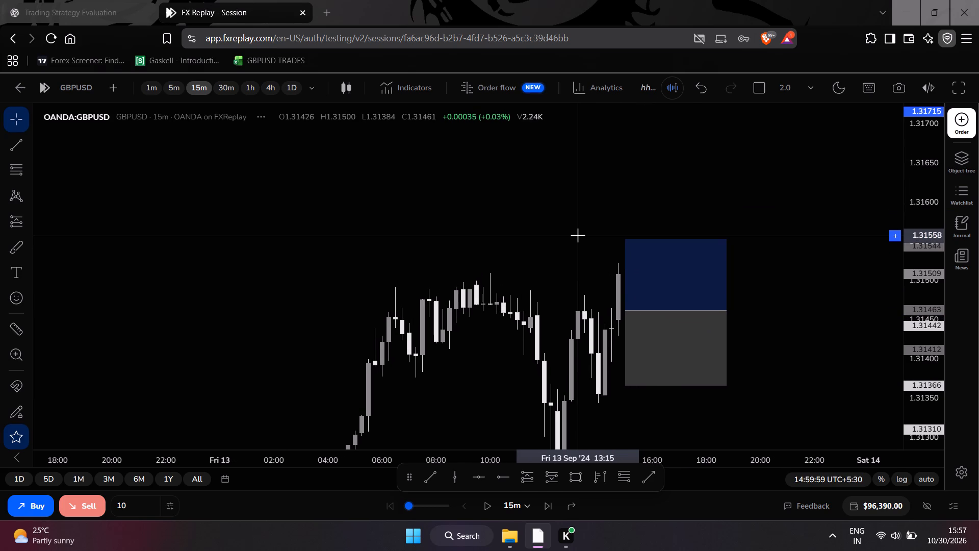
{"action": "key", "text": "ctrl+space"}
{"action": "key", "text": "ctrl+space"}
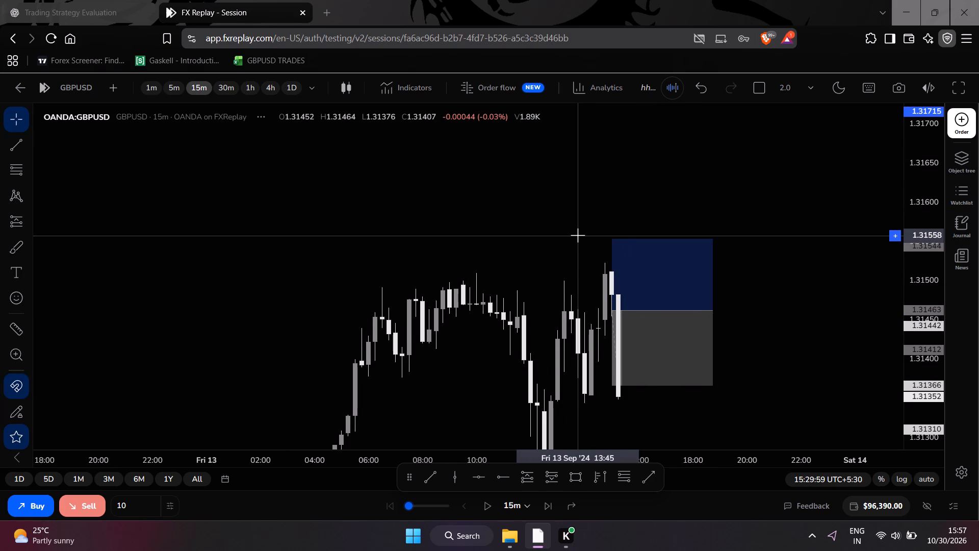
{"action": "key", "text": "ctrl+space"}
{"action": "key", "text": "ctrl+space"}
{"action": "key", "text": "ctrl+space"}
{"action": "key", "text": "ctrl+space"}
{"action": "key", "text": "ctrl+space"}
{"action": "key", "text": "ctrl+space"}
{"action": "key", "text": "ctrl+space"}
{"action": "key", "text": "ctrl+space"}
{"action": "key", "text": "ctrl+space"}
{"action": "key", "text": "ctrl+space"}
{"action": "key", "text": "ctrl+space"}
{"action": "key", "text": "ctrl+space"}
{"action": "key", "text": "ctrl+space"}
{"action": "key", "text": "ctrl+space"}
{"action": "key", "text": "ctrl+space"}
{"action": "key", "text": "ctrl+space"}
{"action": "key", "text": "ctrl+space"}
{"action": "key", "text": "ctrl+space"}
{"action": "key", "text": "ctrl+space"}
{"action": "key", "text": "ctrl+space"}
{"action": "key", "text": "ctrl+space"}
{"action": "key", "text": "ctrl+space"}
{"action": "key", "text": "ctrl+space"}
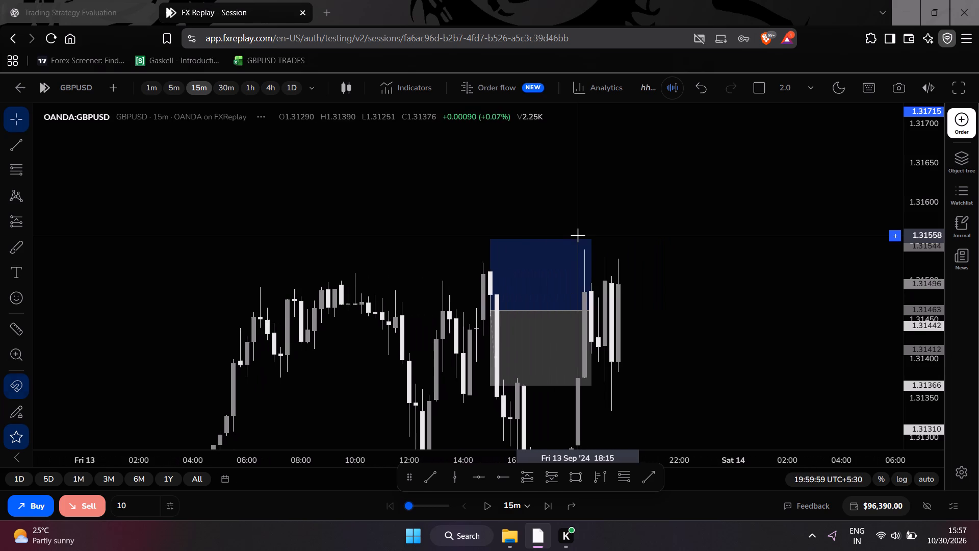
Advance the replay candle by candle over the weekend to 05:30 on 16 September 2024.
{"action": "scroll", "coordinate": [551, 249], "scroll_direction": "down", "scroll_amount": 4}
{"action": "left_click_drag", "start_coordinate": [778, 341], "coordinate": [829, 178]}
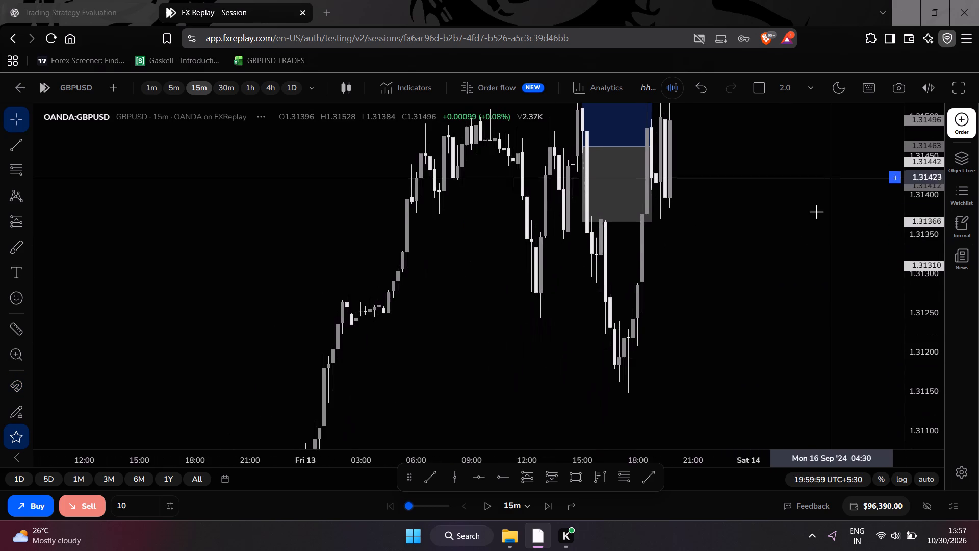
{"action": "scroll", "coordinate": [807, 251], "scroll_direction": "down", "scroll_amount": 4}
{"action": "left_click_drag", "start_coordinate": [928, 225], "coordinate": [920, 328]}
{"action": "left_click_drag", "start_coordinate": [766, 267], "coordinate": [779, 312]}
{"action": "scroll", "coordinate": [779, 313], "scroll_direction": "up", "scroll_amount": 3}
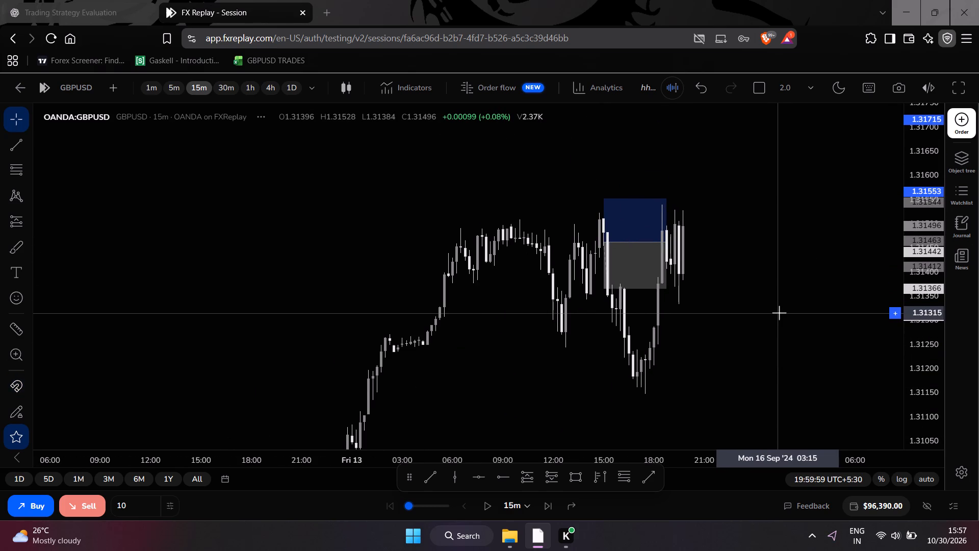
{"action": "key", "text": "ctrl+space"}
{"action": "key", "text": "ctrl+space"}
{"action": "key", "text": "ctrl+space"}
{"action": "key", "text": "ctrl+space"}
{"action": "key", "text": "ctrl+space"}
{"action": "key", "text": "ctrl+space"}
{"action": "key", "text": "ctrl+space"}
{"action": "key", "text": "ctrl+space"}
{"action": "key", "text": "ctrl+space"}
{"action": "key", "text": "ctrl+space"}
{"action": "key", "text": "ctrl+space"}
{"action": "key", "text": "ctrl+space"}
{"action": "key", "text": "ctrl+space"}
{"action": "key", "text": "ctrl+space"}
{"action": "key", "text": "ctrl+space"}
{"action": "key", "text": "ctrl+space"}
{"action": "key", "text": "ctrl+space"}
{"action": "key", "text": "ctrl+space"}
{"action": "key", "text": "ctrl+space"}
{"action": "key", "text": "ctrl+space"}
{"action": "key", "text": "ctrl+space"}
{"action": "key", "text": "ctrl+space"}
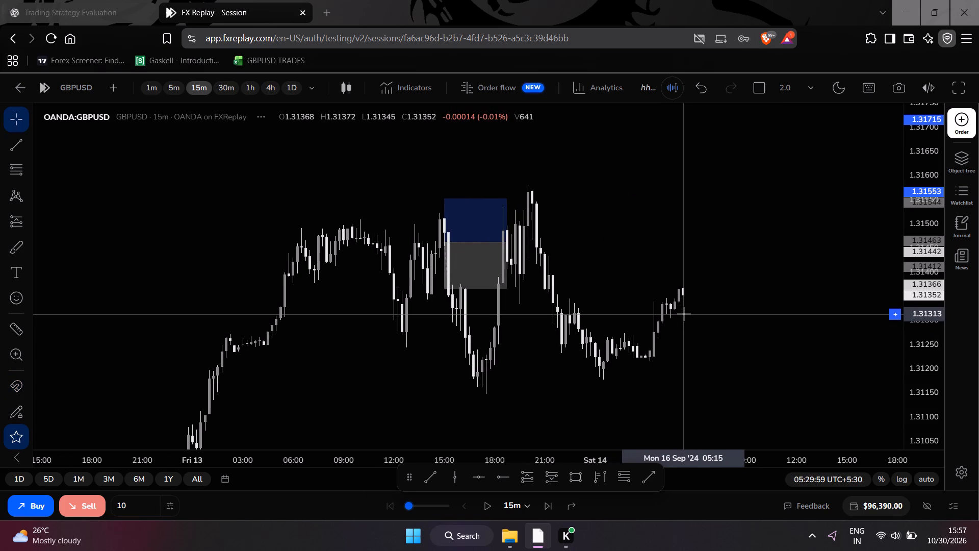
Advance the replay candle by candle to 11:15 on 16 September 2024.
{"action": "key", "text": "ctrl+space"}
{"action": "key", "text": "ctrl+space"}
{"action": "key", "text": "ctrl+space"}
{"action": "key", "text": "ctrl+space"}
{"action": "key", "text": "ctrl+space"}
{"action": "key", "text": "ctrl+space"}
{"action": "key", "text": "ctrl+space"}
{"action": "key", "text": "ctrl+space"}
{"action": "key", "text": "ctrl+space"}
{"action": "key", "text": "ctrl+space"}
{"action": "key", "text": "ctrl+space"}
{"action": "key", "text": "ctrl+space"}
{"action": "key", "text": "ctrl+space"}
{"action": "key", "text": "ctrl+space"}
{"action": "key", "text": "ctrl+space"}
{"action": "key", "text": "ctrl+space"}
{"action": "key", "text": "ctrl+space"}
{"action": "key", "text": "ctrl+space"}
{"action": "key", "text": "ctrl+space"}
{"action": "key", "text": "ctrl+space"}
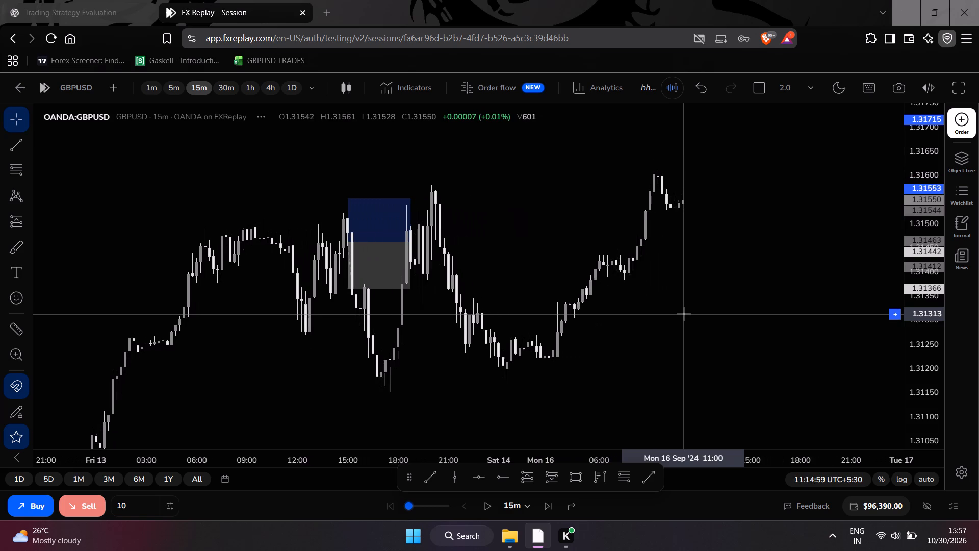
Advance the replay candle by candle to 13:30 on 16 September 2024.
{"action": "key", "text": "ctrl+space"}
{"action": "key", "text": "ctrl+space"}
{"action": "key", "text": "ctrl+space"}
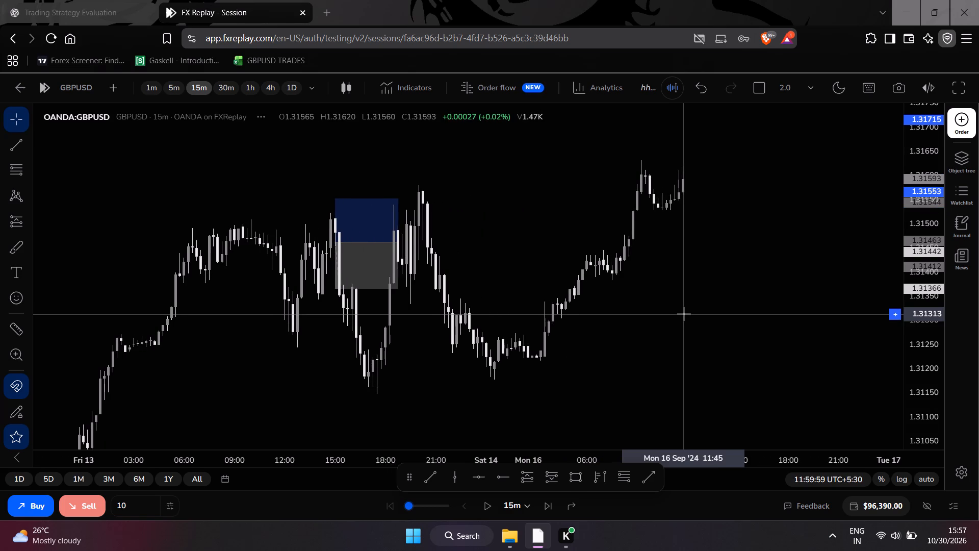
{"action": "key", "text": "ctrl+space"}
{"action": "key", "text": "ctrl+space"}
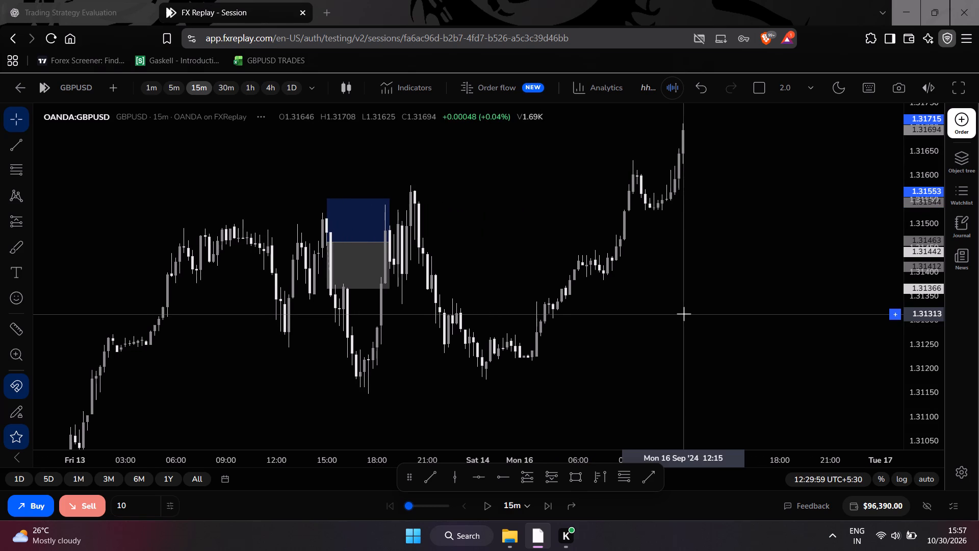
{"action": "key", "text": "ctrl+space"}
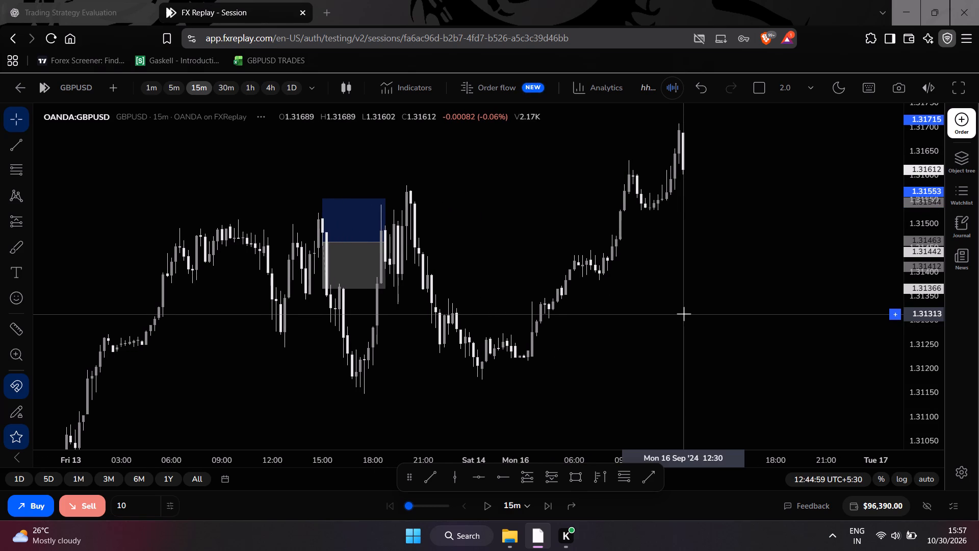
{"action": "key", "text": "ctrl+space"}
{"action": "key", "text": "ctrl+space"}
{"action": "key", "text": "ctrl+space"}
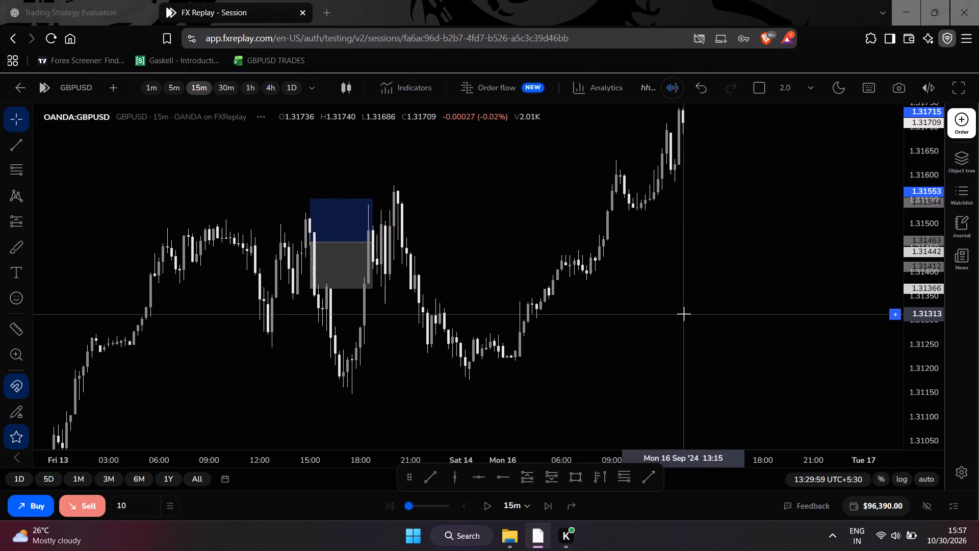
Advance the replay candle by candle to 16:15 on 16 September 2024.
{"action": "key", "text": "ctrl+space"}
{"action": "key", "text": "ctrl+space"}
{"action": "key", "text": "ctrl+space"}
{"action": "key", "text": "ctrl+space"}
{"action": "key", "text": "ctrl+space"}
{"action": "key", "text": "ctrl+space"}
{"action": "key", "text": "ctrl+space"}
{"action": "key", "text": "ctrl+space"}
{"action": "key", "text": "ctrl+space"}
{"action": "key", "text": "ctrl+space"}
{"action": "key", "text": "ctrl+space"}
{"action": "key", "text": "ctrl+space"}
{"action": "key", "text": "ctrl+space"}
{"action": "key", "text": "ctrl+space"}
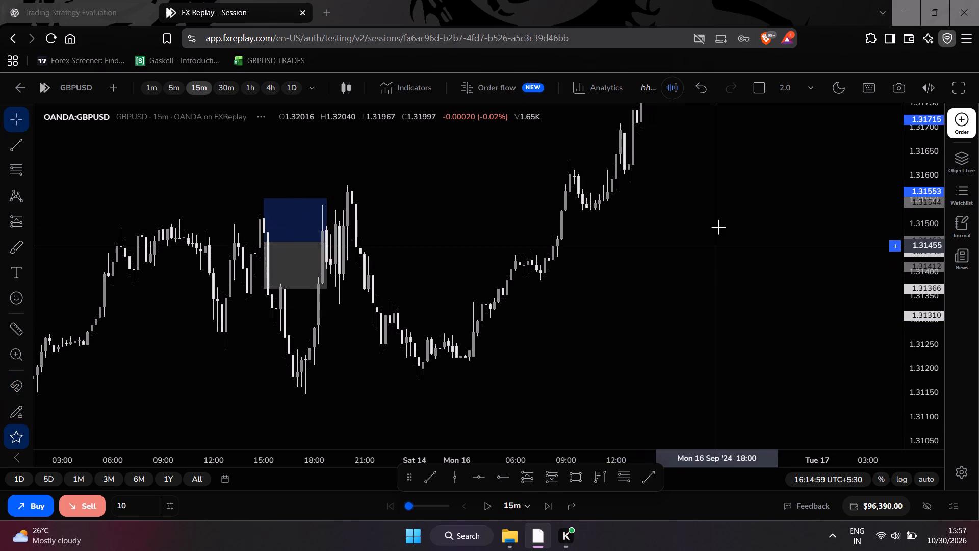
Advance the replay candle by candle to 22:00 on 16 September 2024.
{"action": "left_click_drag", "start_coordinate": [616, 185], "coordinate": [564, 391]}
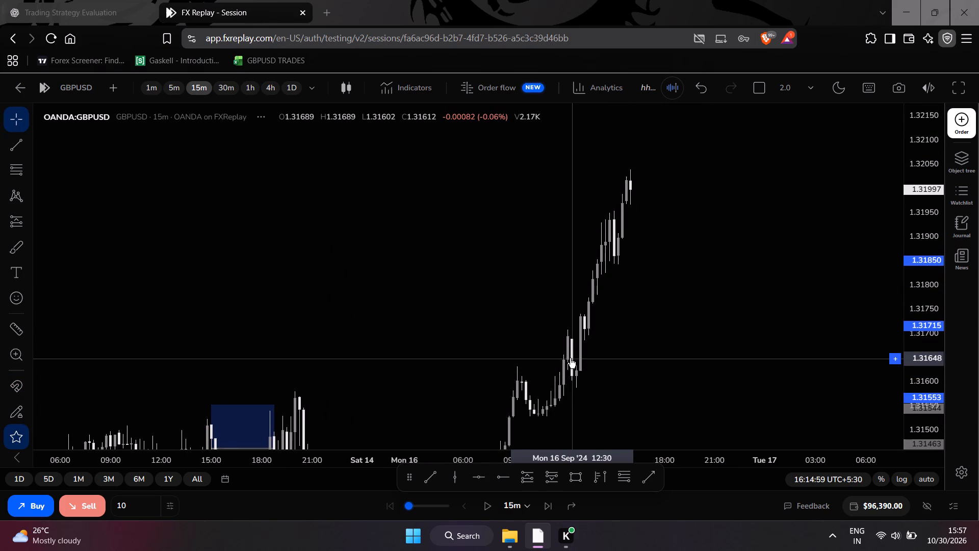
{"action": "left_click_drag", "start_coordinate": [644, 362], "coordinate": [621, 383]}
{"action": "key", "text": "ctrl+space"}
{"action": "key", "text": "ctrl+space"}
{"action": "key", "text": "ctrl+space"}
{"action": "key", "text": "ctrl+space"}
{"action": "key", "text": "ctrl+space"}
{"action": "key", "text": "ctrl+space"}
{"action": "key", "text": "ctrl+space"}
{"action": "key", "text": "ctrl+space"}
{"action": "key", "text": "ctrl+space"}
{"action": "key", "text": "ctrl+space"}
{"action": "key", "text": "ctrl+space"}
{"action": "key", "text": "ctrl+space"}
{"action": "key", "text": "ctrl+space"}
{"action": "key", "text": "ctrl+space"}
{"action": "key", "text": "ctrl+space"}
{"action": "key", "text": "ctrl+space"}
{"action": "key", "text": "ctrl+space"}
{"action": "key", "text": "ctrl+space"}
{"action": "key", "text": "ctrl+space"}
{"action": "key", "text": "ctrl+space"}
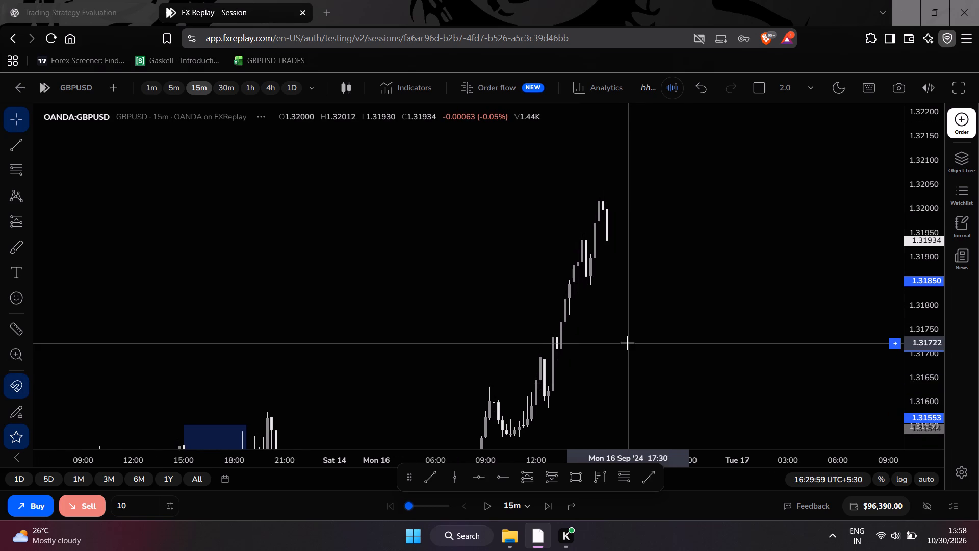
{"action": "key", "text": "ctrl+space"}
{"action": "key", "text": "ctrl+space"}
{"action": "key", "text": "ctrl+space"}
{"action": "key", "text": "ctrl+space"}
{"action": "key", "text": "ctrl+space"}
{"action": "key", "text": "ctrl+space"}
{"action": "key", "text": "ctrl+space"}
{"action": "key", "text": "ctrl+space"}
{"action": "key", "text": "ctrl+space"}
{"action": "key", "text": "ctrl+space"}
{"action": "key", "text": "ctrl+space"}
{"action": "key", "text": "ctrl+space"}
{"action": "key", "text": "ctrl+space"}
{"action": "key", "text": "ctrl+space"}
{"action": "key", "text": "ctrl+space"}
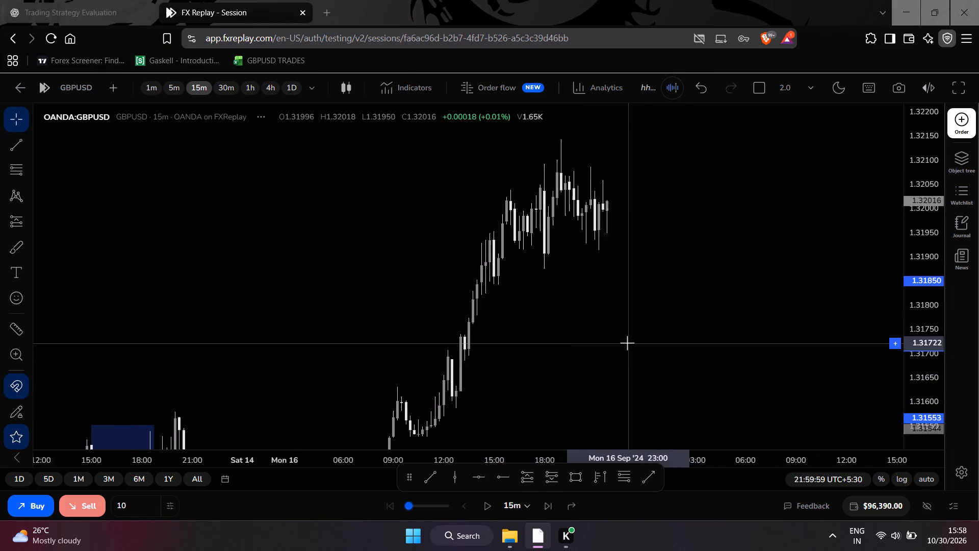
Advance the replay candle by candle overnight to 09:15 on 17 September 2024.
{"action": "key", "text": "ctrl+space"}
{"action": "key", "text": "ctrl+space"}
{"action": "key", "text": "ctrl+space"}
{"action": "key", "text": "ctrl+space"}
{"action": "key", "text": "ctrl+space"}
{"action": "key", "text": "ctrl+space"}
{"action": "key", "text": "ctrl+space"}
{"action": "key", "text": "ctrl+space"}
{"action": "key", "text": "ctrl+space"}
{"action": "key", "text": "ctrl+space"}
{"action": "key", "text": "ctrl+space"}
{"action": "key", "text": "ctrl+space"}
{"action": "key", "text": "ctrl+space"}
{"action": "key", "text": "ctrl+space"}
{"action": "key", "text": "ctrl+space"}
{"action": "key", "text": "ctrl+space"}
{"action": "key", "text": "ctrl+space"}
{"action": "key", "text": "ctrl+space"}
{"action": "key", "text": "ctrl+space"}
{"action": "key", "text": "ctrl+space"}
{"action": "key", "text": "ctrl+space"}
{"action": "key", "text": "ctrl+space"}
{"action": "key", "text": "ctrl+space"}
{"action": "key", "text": "ctrl+space"}
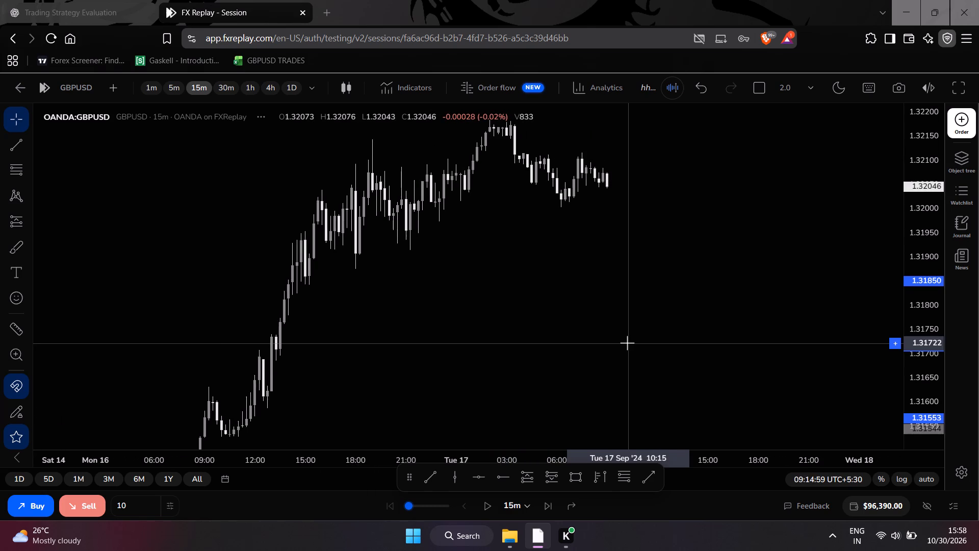
Advance the replay candle by candle to 11:30 on 17 September 2024.
{"action": "key", "text": "ctrl+space"}
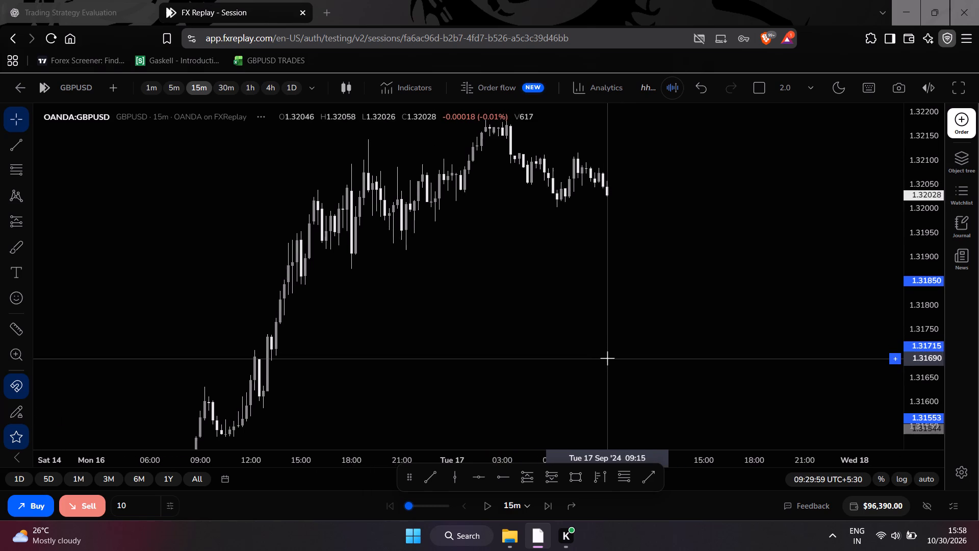
{"action": "key", "text": "ctrl+space"}
{"action": "key", "text": "ctrl+space"}
{"action": "key", "text": "ctrl+space"}
{"action": "key", "text": "ctrl+space"}
{"action": "key", "text": "ctrl+space"}
{"action": "key", "text": "ctrl+space"}
{"action": "key", "text": "ctrl+space"}
{"action": "key", "text": "ctrl+space"}
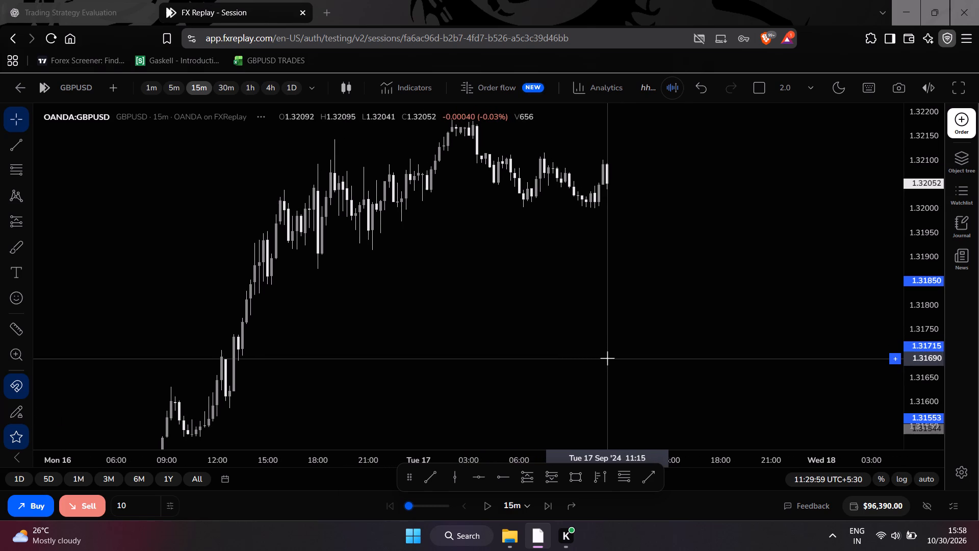
Advance the replay candle by candle to 13:15 on 17 September 2024.
{"action": "key", "text": "ctrl+space"}
{"action": "key", "text": "ctrl+space"}
{"action": "key", "text": "ctrl+space"}
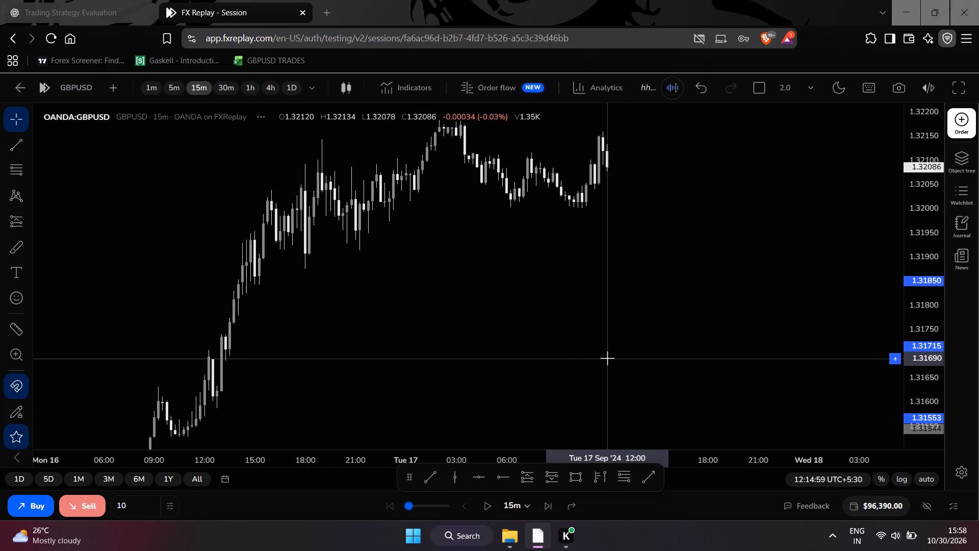
{"action": "key", "text": "ctrl+space"}
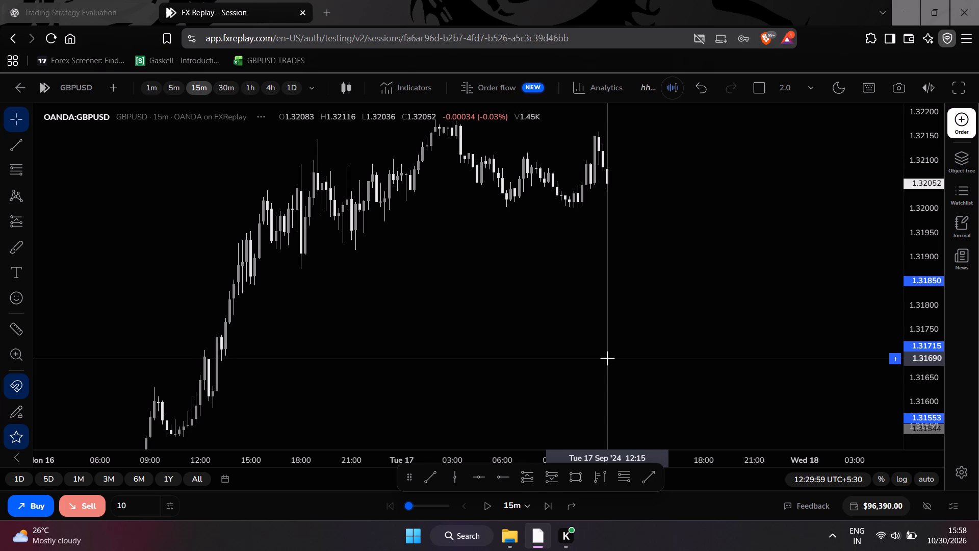
{"action": "key", "text": "ctrl+space"}
{"action": "key", "text": "ctrl+space"}
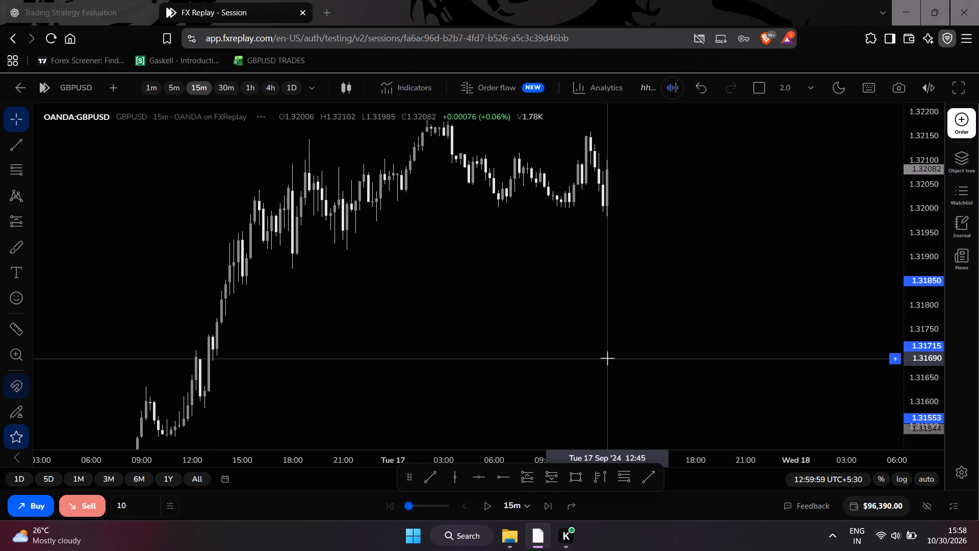
{"action": "scroll", "coordinate": [673, 99], "scroll_direction": "down", "scroll_amount": 4}
{"action": "left_click_drag", "start_coordinate": [700, 237], "coordinate": [717, 319]}
{"action": "scroll", "coordinate": [718, 320], "scroll_direction": "up", "scroll_amount": 2}
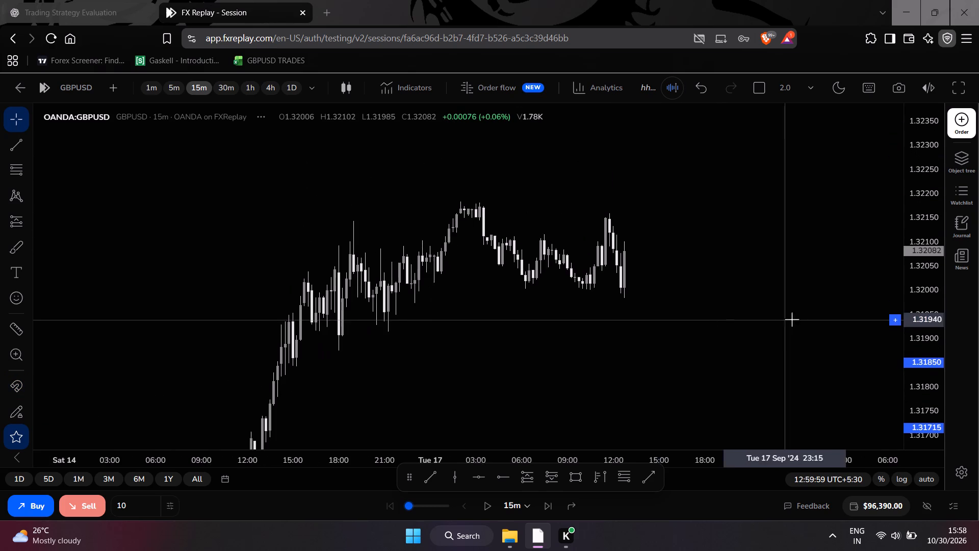
{"action": "scroll", "coordinate": [920, 318], "scroll_direction": "up", "scroll_amount": 7}
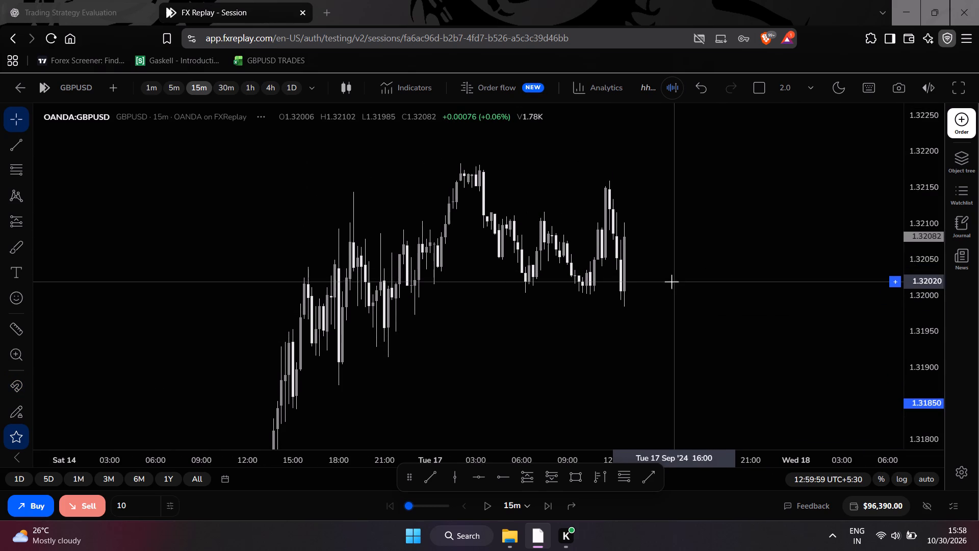
{"action": "left_click_drag", "start_coordinate": [657, 284], "coordinate": [656, 308]}
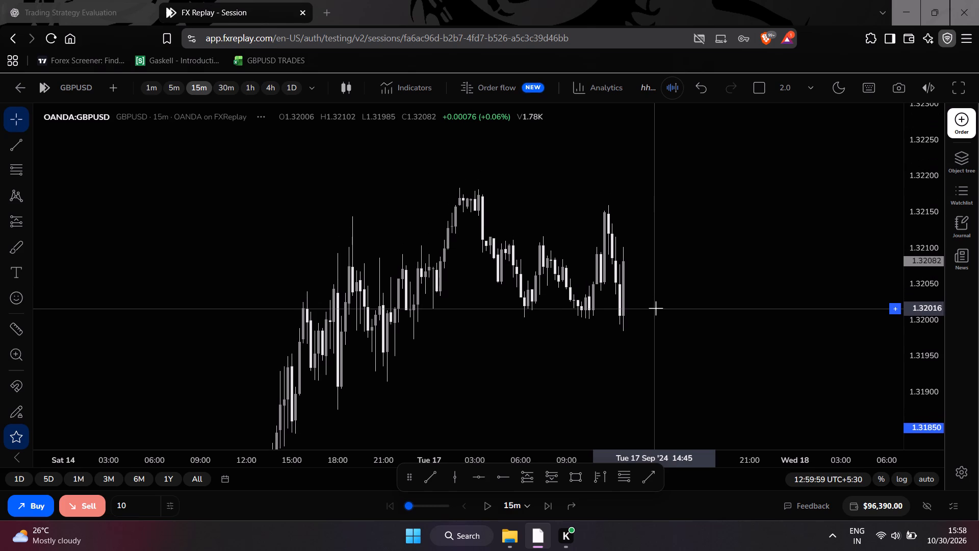
{"action": "scroll", "coordinate": [656, 308], "scroll_direction": "up", "scroll_amount": 2}
{"action": "key", "text": "ctrl+space"}
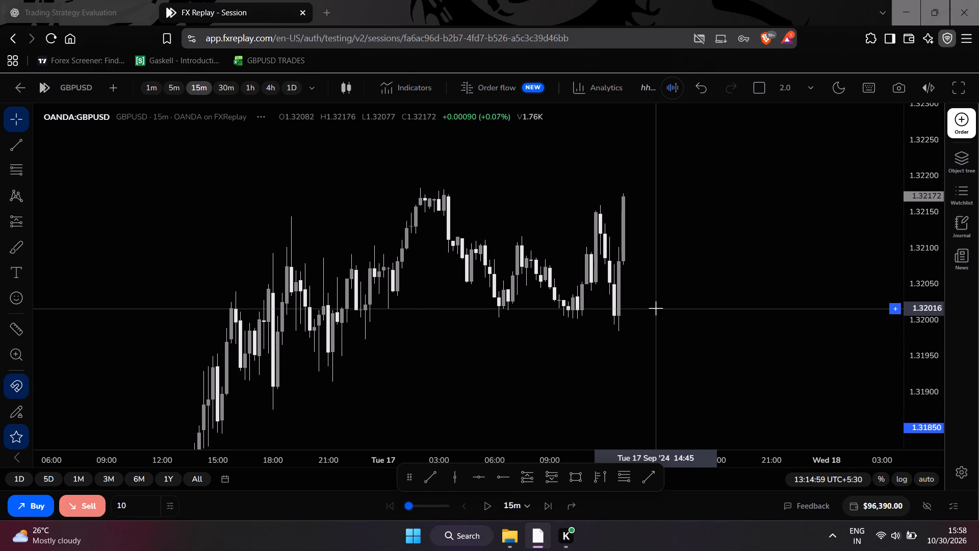
Place a long position setup just after the latest candle with its entry at about 1.32125.
{"action": "scroll", "coordinate": [656, 308], "scroll_direction": "up", "scroll_amount": 3}
{"action": "left_click_drag", "start_coordinate": [660, 219], "coordinate": [617, 246]}
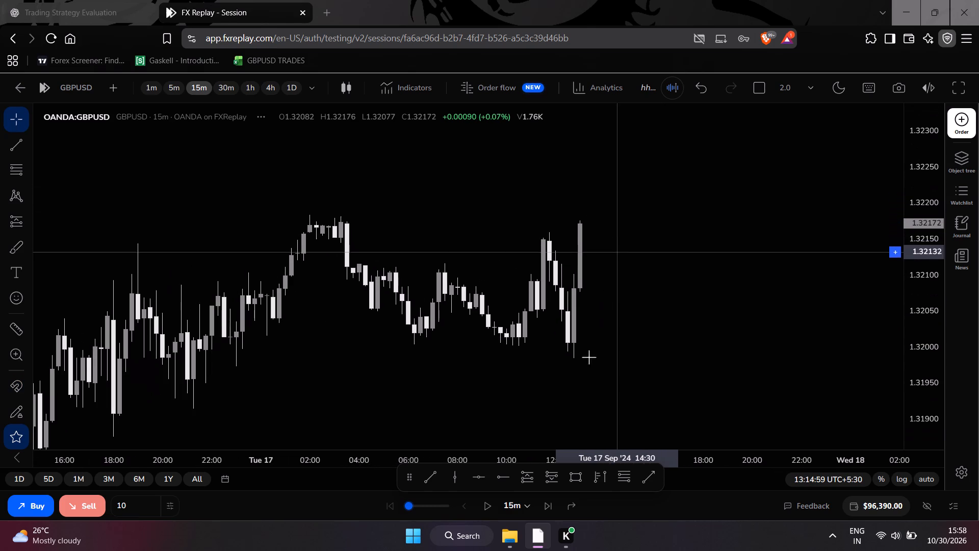
{"action": "left_click", "coordinate": [525, 477]}
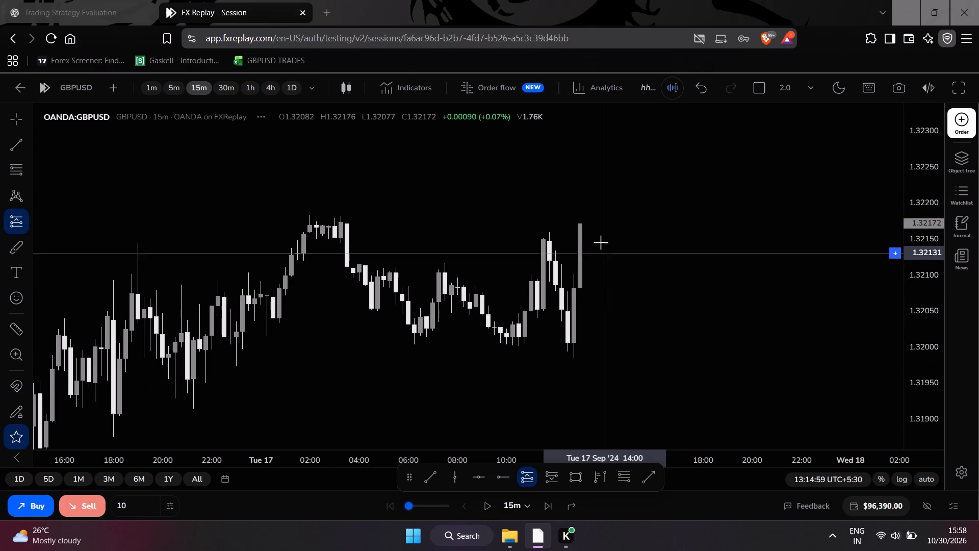
{"action": "left_click", "coordinate": [595, 257]}
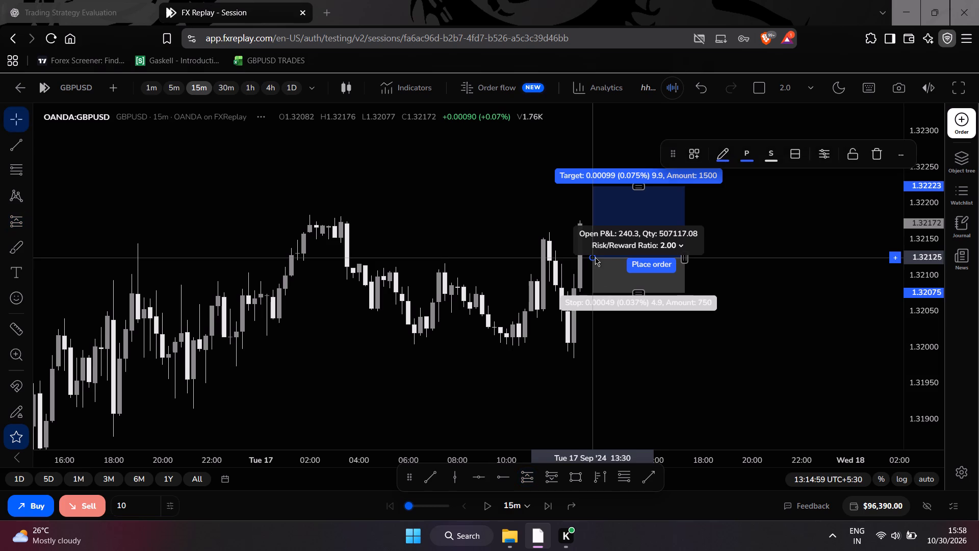
{"action": "left_click", "coordinate": [599, 372]}
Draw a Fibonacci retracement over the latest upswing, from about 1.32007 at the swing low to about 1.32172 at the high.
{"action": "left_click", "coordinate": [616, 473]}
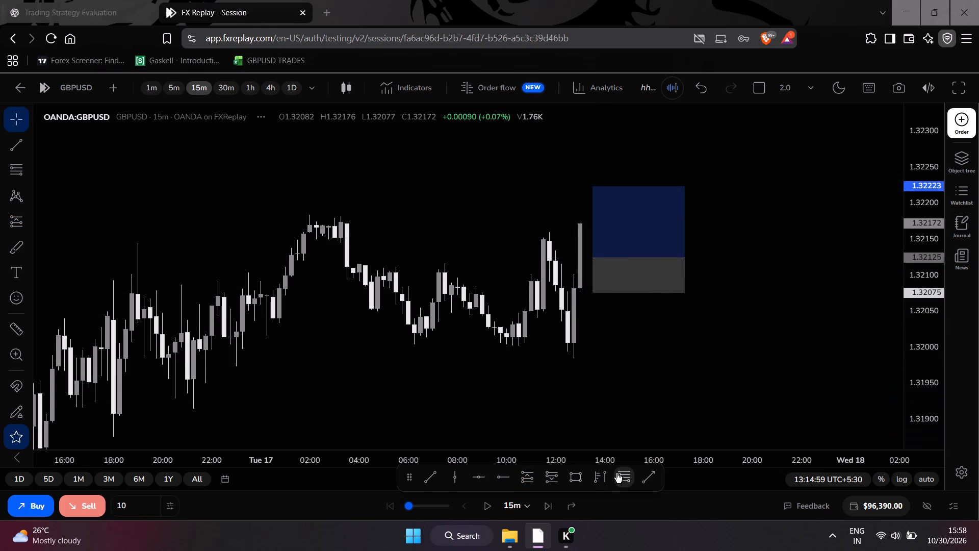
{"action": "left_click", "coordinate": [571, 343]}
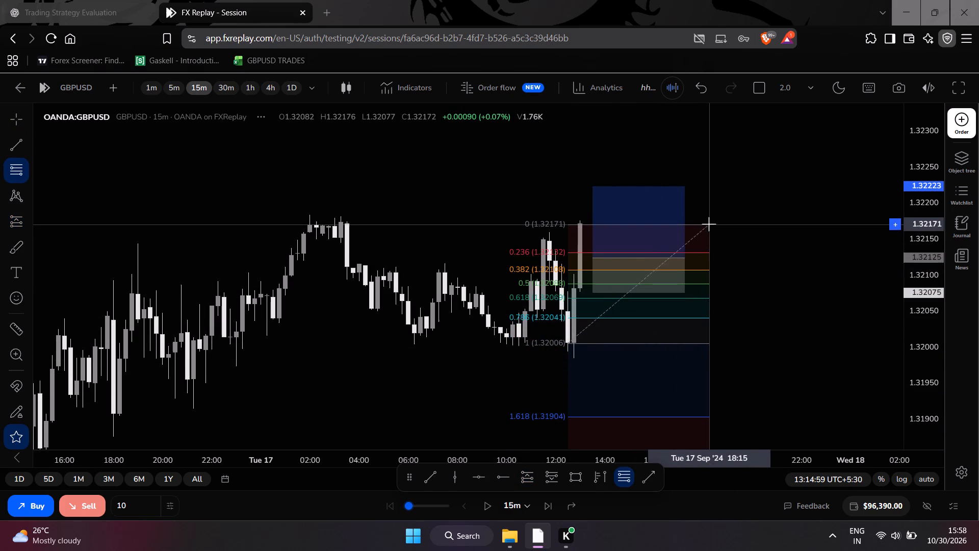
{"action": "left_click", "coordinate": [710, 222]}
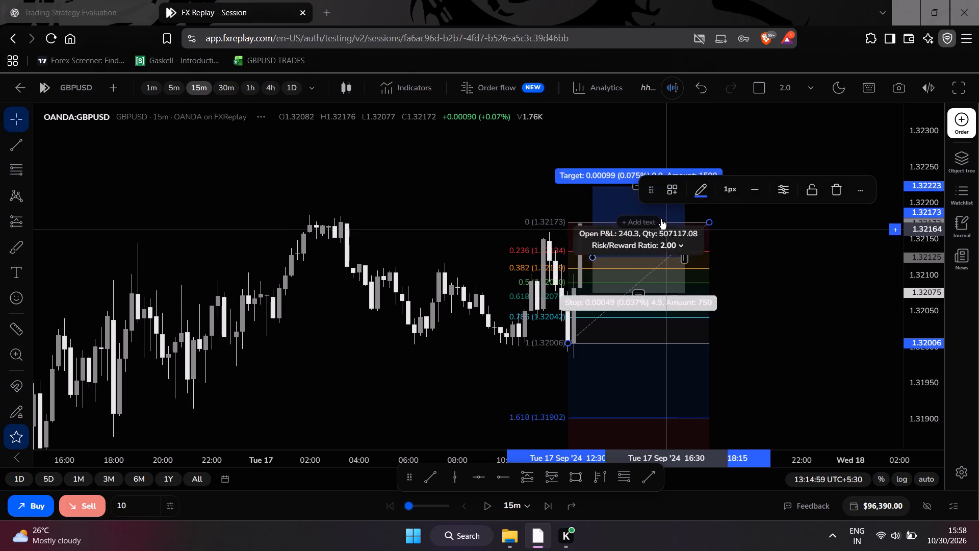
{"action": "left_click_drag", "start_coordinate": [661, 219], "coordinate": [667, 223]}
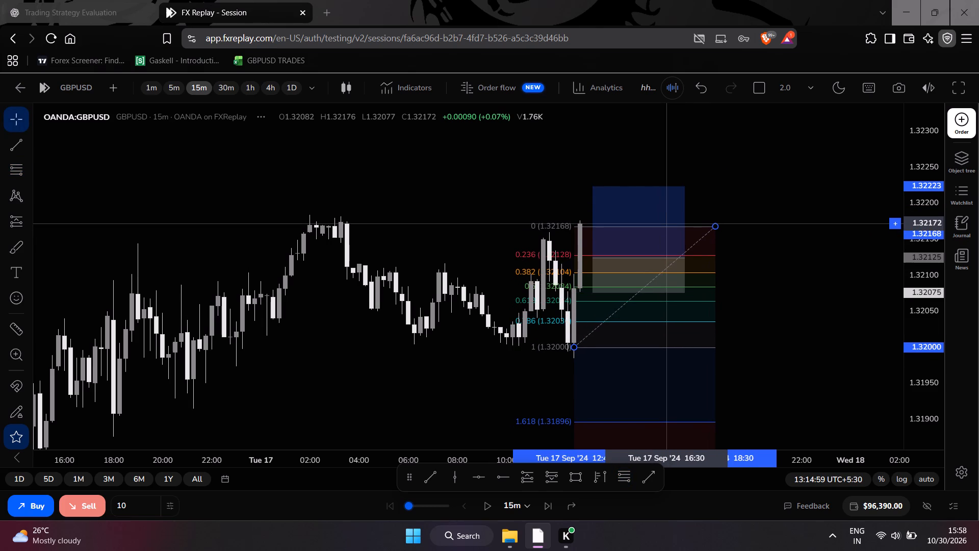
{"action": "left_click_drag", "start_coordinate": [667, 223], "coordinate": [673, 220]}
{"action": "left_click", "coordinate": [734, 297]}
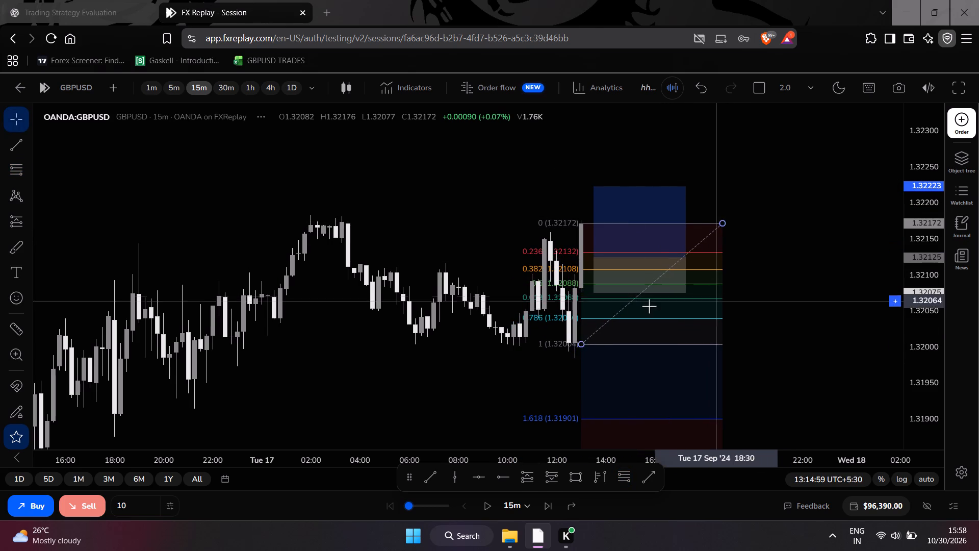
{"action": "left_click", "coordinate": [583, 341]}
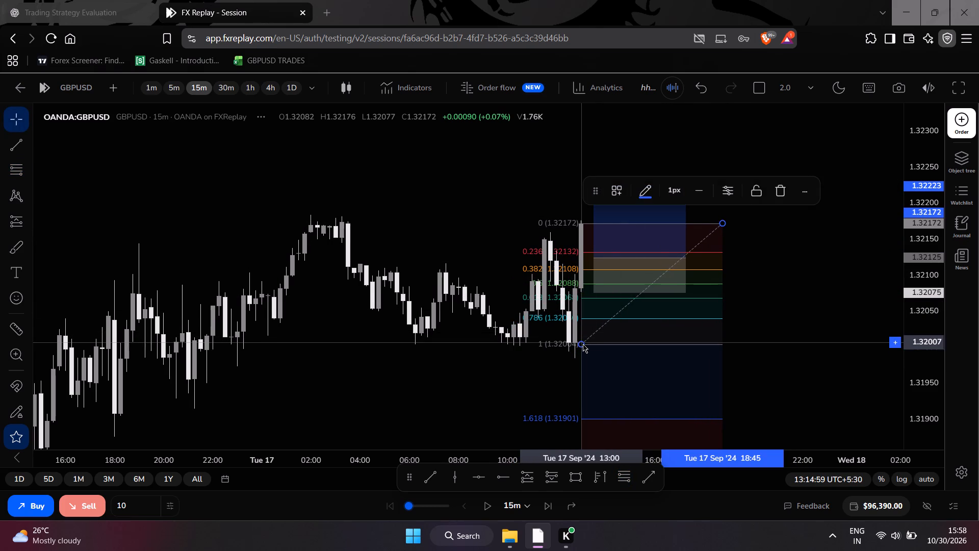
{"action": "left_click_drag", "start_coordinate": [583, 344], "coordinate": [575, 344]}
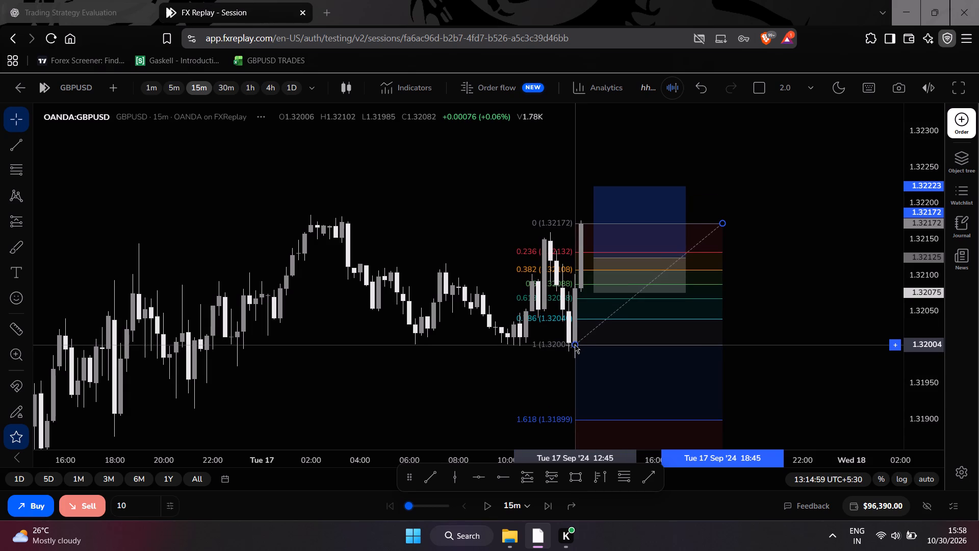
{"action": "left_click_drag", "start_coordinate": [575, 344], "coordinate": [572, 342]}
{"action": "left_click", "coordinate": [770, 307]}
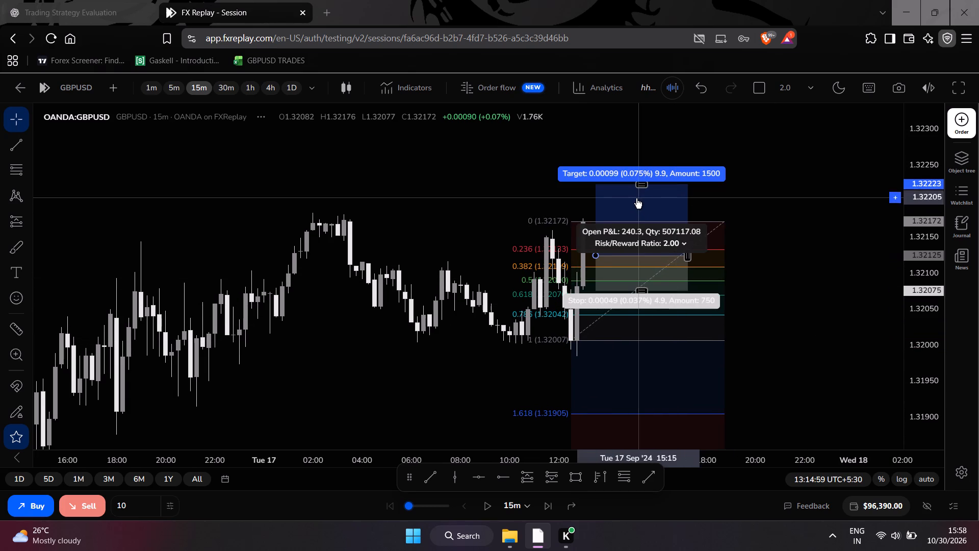
Move the long position setup down to the 0.5 retracement level, with entry at about 1.32089 and target at about 1.32188.
{"action": "left_click_drag", "start_coordinate": [620, 201], "coordinate": [628, 206]}
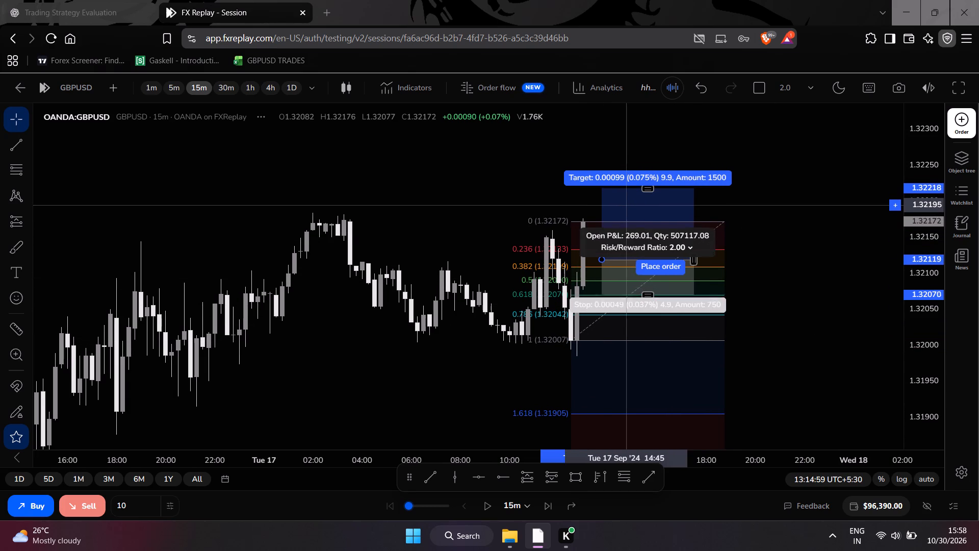
{"action": "left_click_drag", "start_coordinate": [628, 206], "coordinate": [623, 226]}
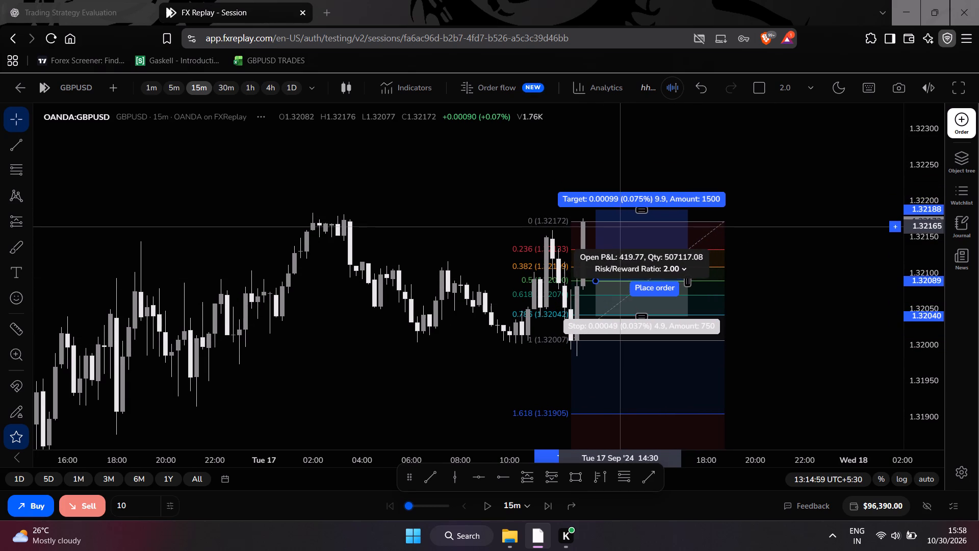
{"action": "left_click_drag", "start_coordinate": [623, 226], "coordinate": [622, 226]}
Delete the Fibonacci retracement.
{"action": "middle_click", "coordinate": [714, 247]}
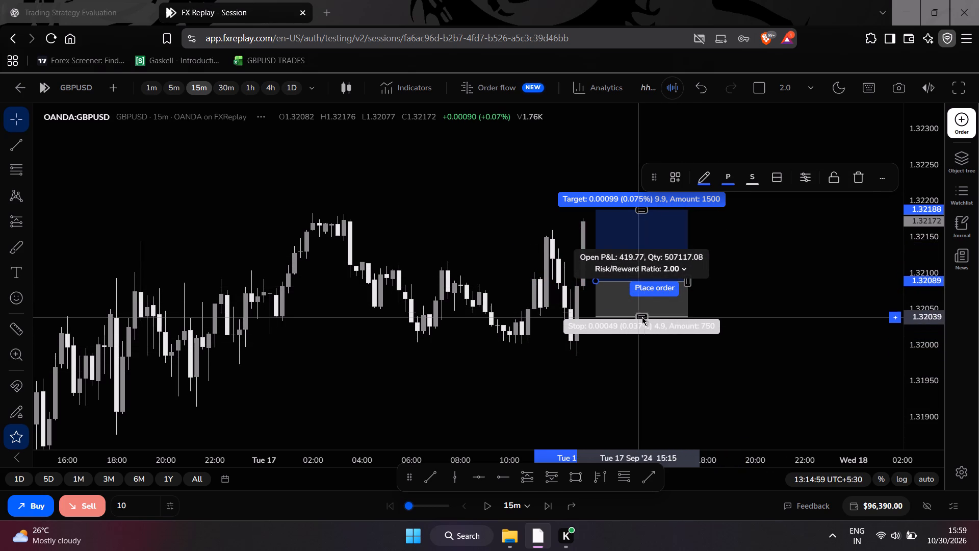
Lower the long position setup's stop to about 1.31990, near the recent swing low.
{"action": "left_click_drag", "start_coordinate": [642, 317], "coordinate": [667, 343]}
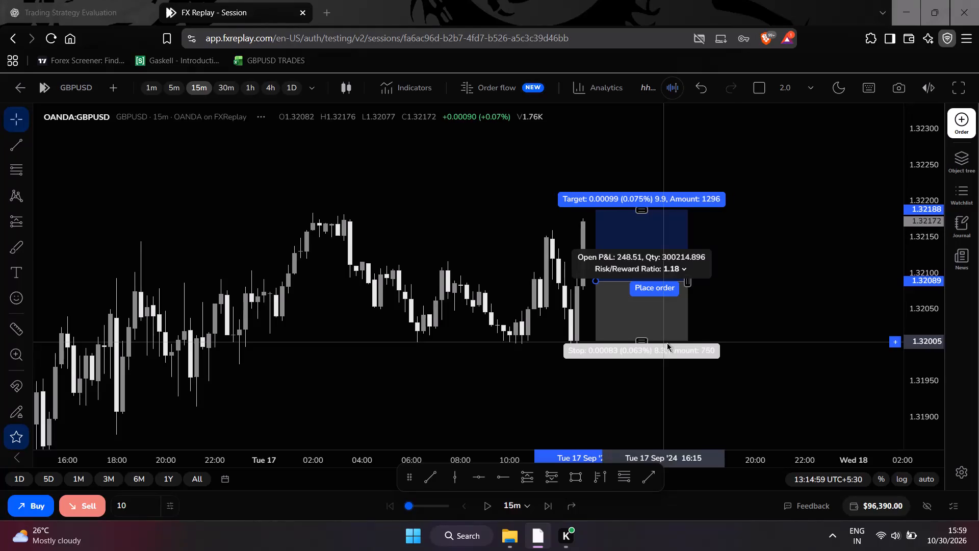
{"action": "left_click_drag", "start_coordinate": [667, 343], "coordinate": [683, 353]}
Advance the replay three candles to 14:00 on 17 September 2024.
{"action": "left_click_drag", "start_coordinate": [786, 235], "coordinate": [784, 331]}
{"action": "scroll", "coordinate": [789, 318], "scroll_direction": "down", "scroll_amount": 2}
{"action": "left_click_drag", "start_coordinate": [788, 327], "coordinate": [803, 257]}
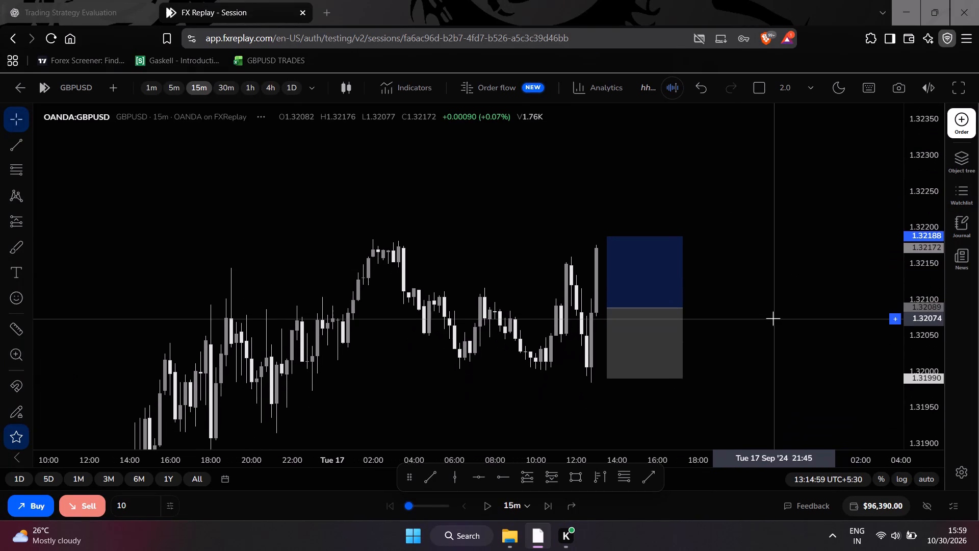
{"action": "key", "text": "ctrl+space"}
{"action": "key", "text": "ctrl+space"}
{"action": "key", "text": "ctrl+space"}
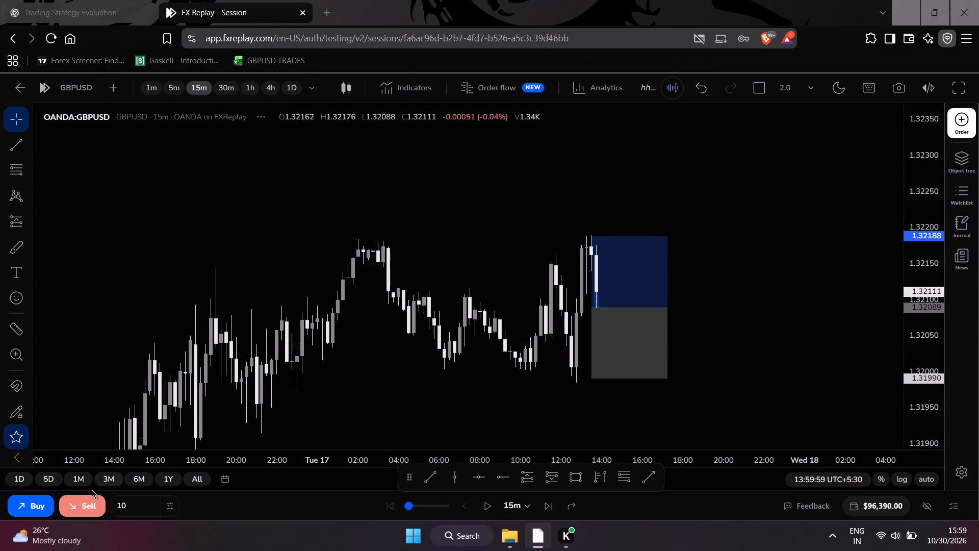
Buy GBPUSD at market with quantity 10 and set the trade's stop loss at about 1.31992.
{"action": "left_click", "coordinate": [50, 508]}
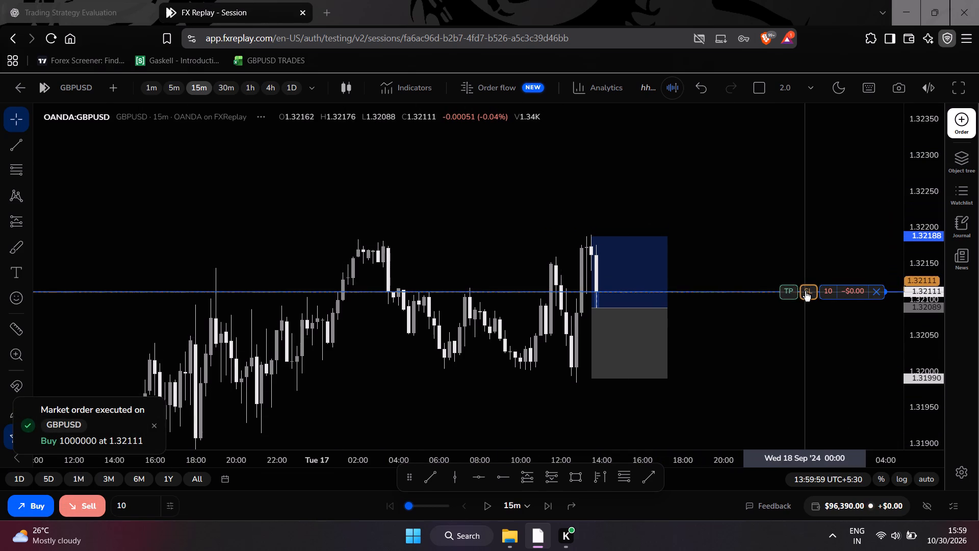
{"action": "left_click_drag", "start_coordinate": [805, 291], "coordinate": [826, 380]}
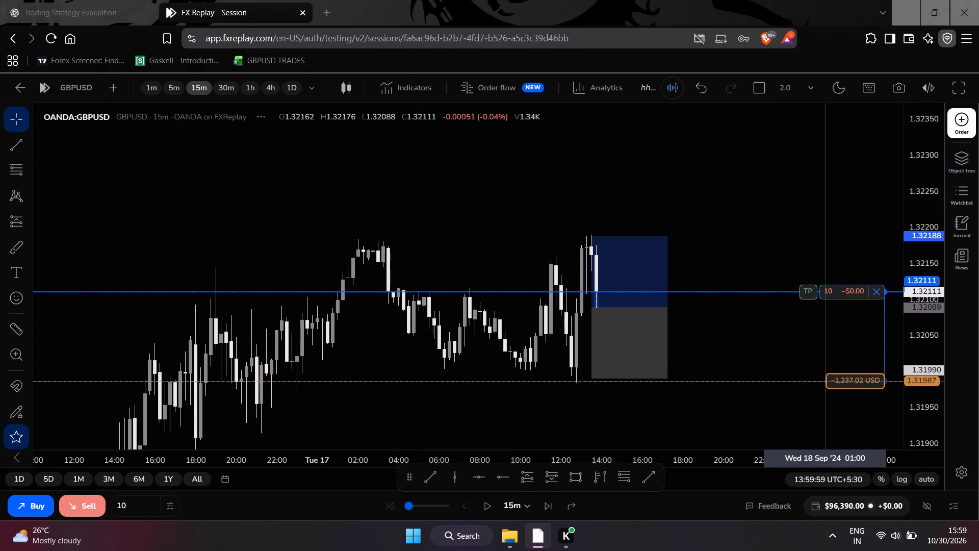
{"action": "left_click_drag", "start_coordinate": [826, 380], "coordinate": [820, 378]}
Advance the replay one candle to 14:15 on 17 September 2024.
{"action": "left_click_drag", "start_coordinate": [763, 337], "coordinate": [762, 360]}
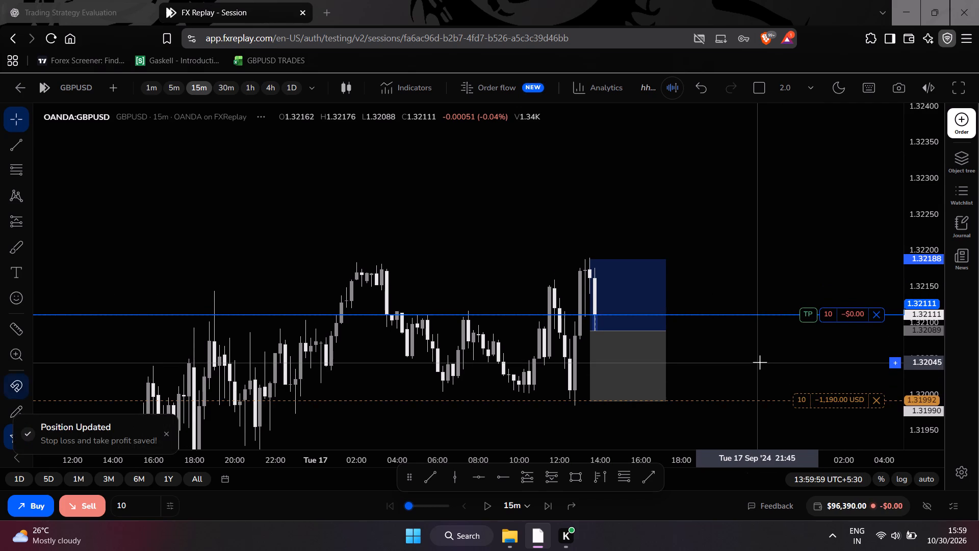
{"action": "key", "text": "ctrl+space"}
{"action": "scroll", "coordinate": [803, 260], "scroll_direction": "down", "scroll_amount": 2}
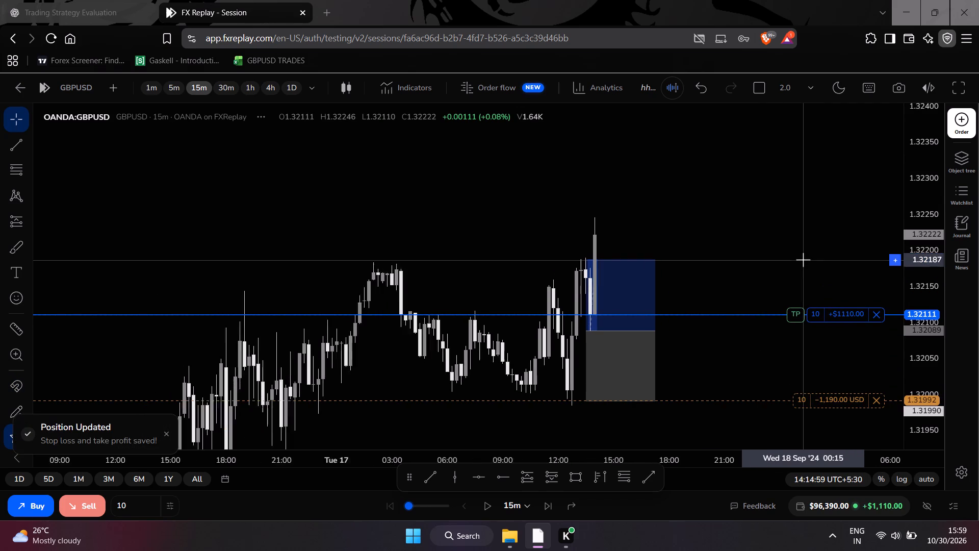
Add a take profit at about 1.32348 to the open long GBPUSD trade.
{"action": "scroll", "coordinate": [803, 260], "scroll_direction": "down", "scroll_amount": 2}
{"action": "left_click_drag", "start_coordinate": [771, 197], "coordinate": [772, 219]}
{"action": "left_click_drag", "start_coordinate": [796, 337], "coordinate": [792, 275]}
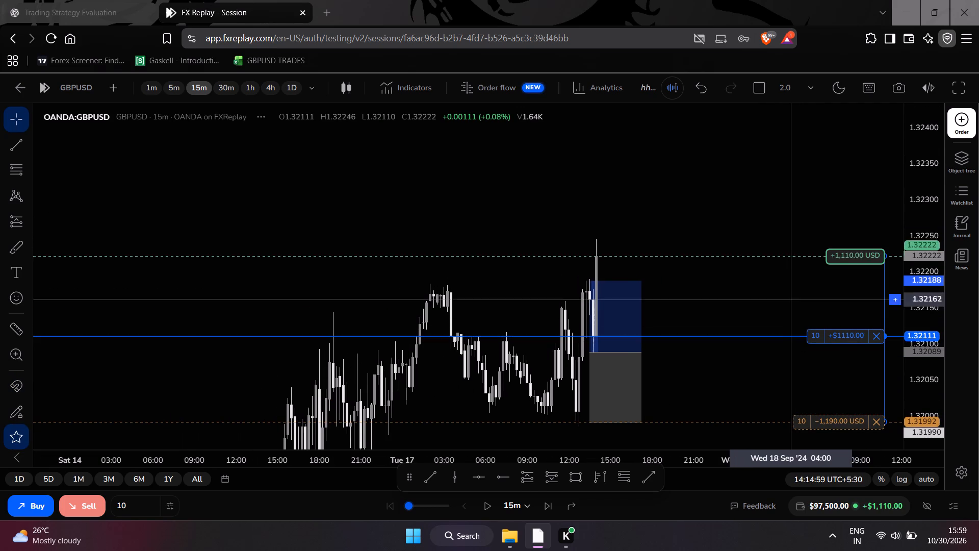
{"action": "left_click_drag", "start_coordinate": [792, 275], "coordinate": [773, 173]}
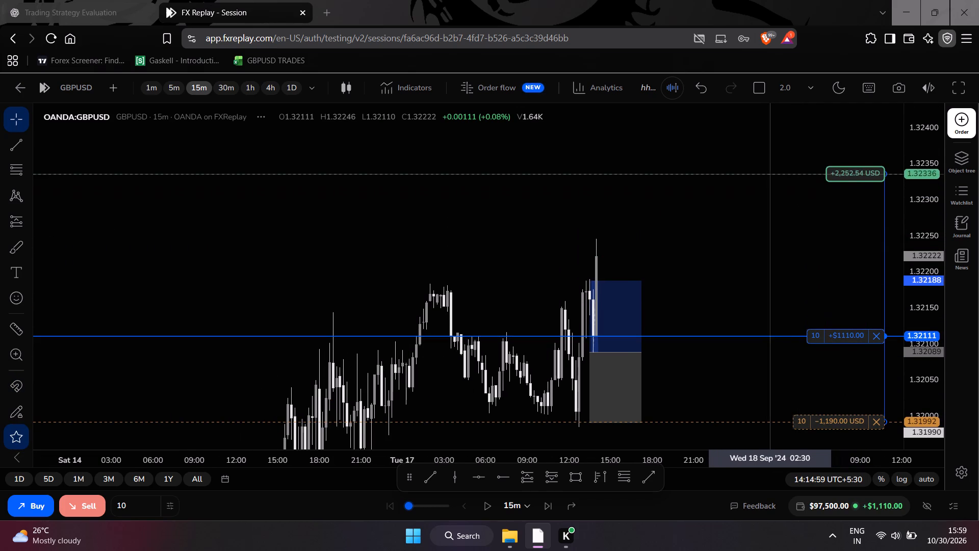
{"action": "left_click_drag", "start_coordinate": [773, 173], "coordinate": [790, 165]}
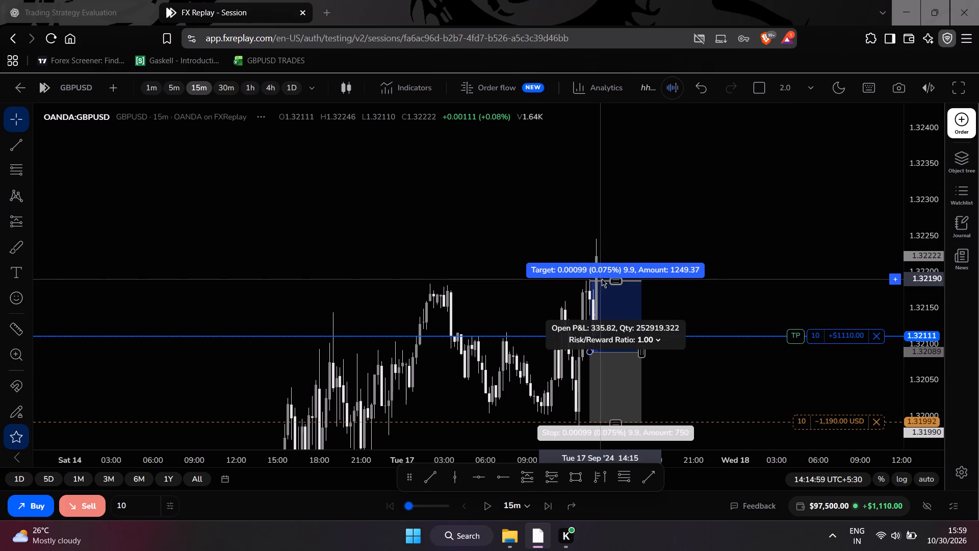
Raise the long position setup's target to about 1.32387, for a risk/reward ratio of about 3.
{"action": "left_click_drag", "start_coordinate": [621, 281], "coordinate": [694, 173]}
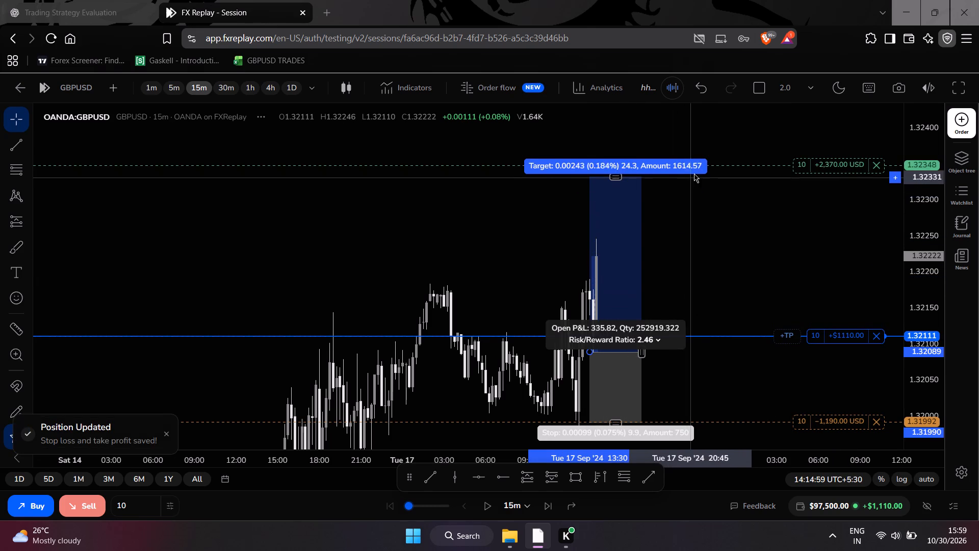
{"action": "left_click_drag", "start_coordinate": [694, 173], "coordinate": [756, 138]}
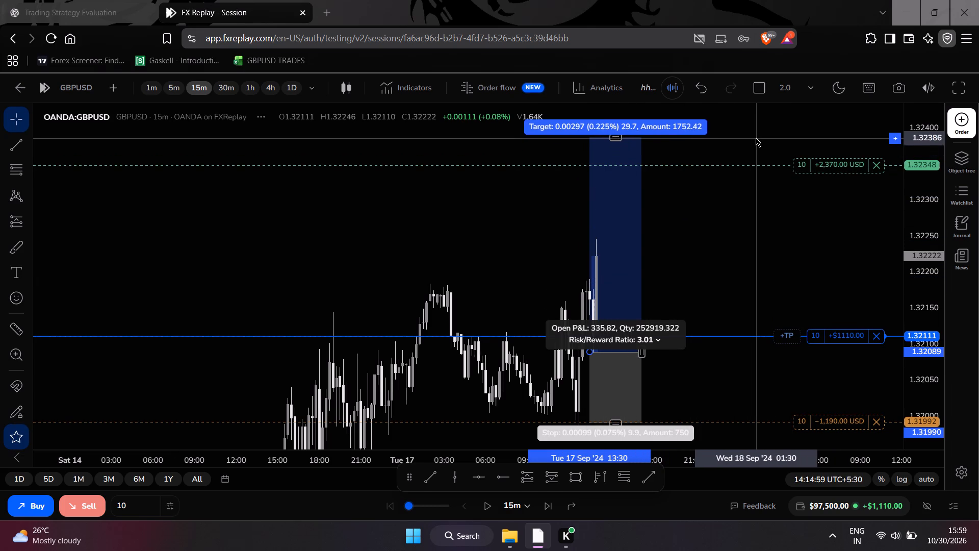
Move the open trade's take profit up to about 1.32386, level with the long position setup's target.
{"action": "left_click_drag", "start_coordinate": [733, 210], "coordinate": [741, 254]}
{"action": "left_click_drag", "start_coordinate": [817, 208], "coordinate": [835, 182]}
{"action": "left_click", "coordinate": [797, 253]}
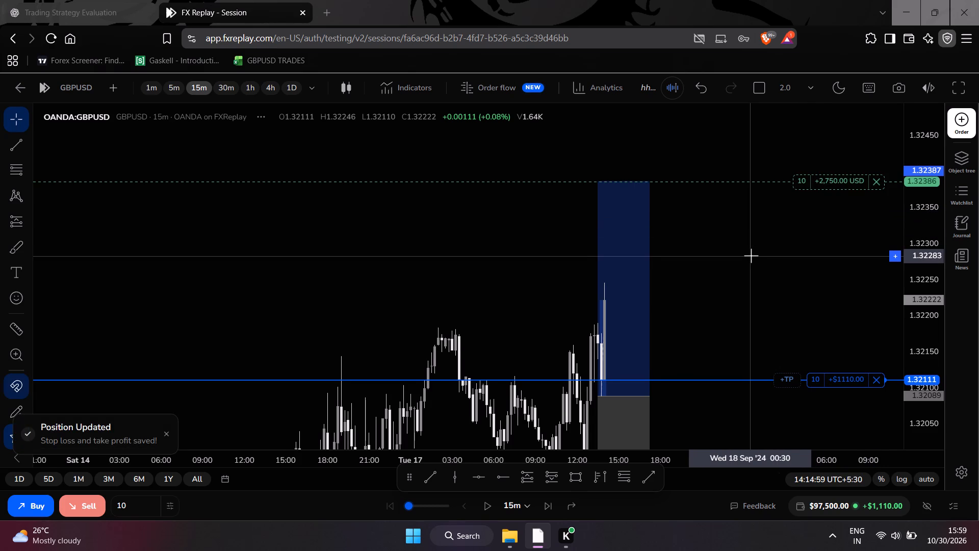
Advance the replay 17 candles to 18:30 on 17 September 2024.
{"action": "key", "text": "ctrl+space"}
{"action": "key", "text": "ctrl+space"}
{"action": "key", "text": "ctrl+space"}
{"action": "key", "text": "ctrl+space"}
{"action": "key", "text": "ctrl+space"}
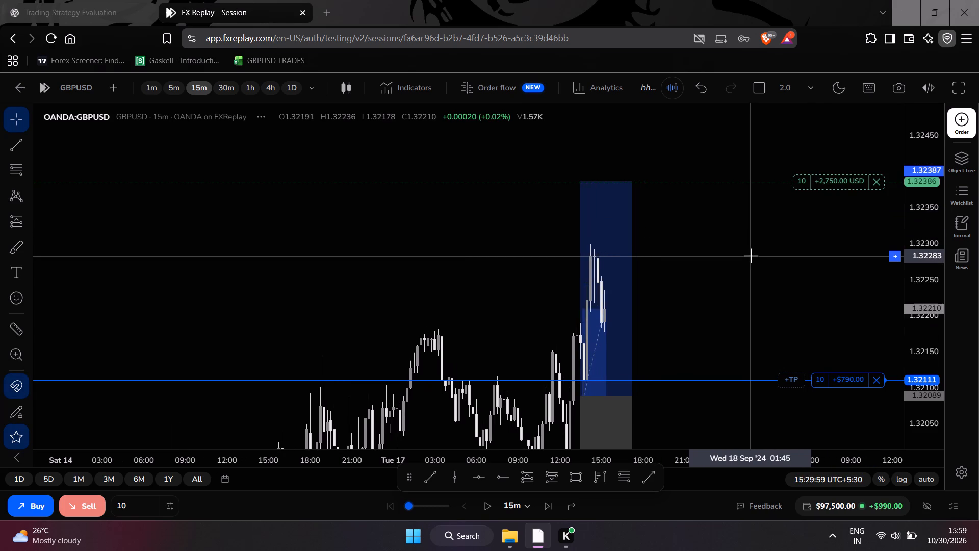
{"action": "key", "text": "ctrl+space"}
{"action": "key", "text": "ctrl+space"}
{"action": "key", "text": "ctrl+space"}
{"action": "key", "text": "ctrl+space"}
{"action": "key", "text": "ctrl+space"}
{"action": "key", "text": "ctrl+space"}
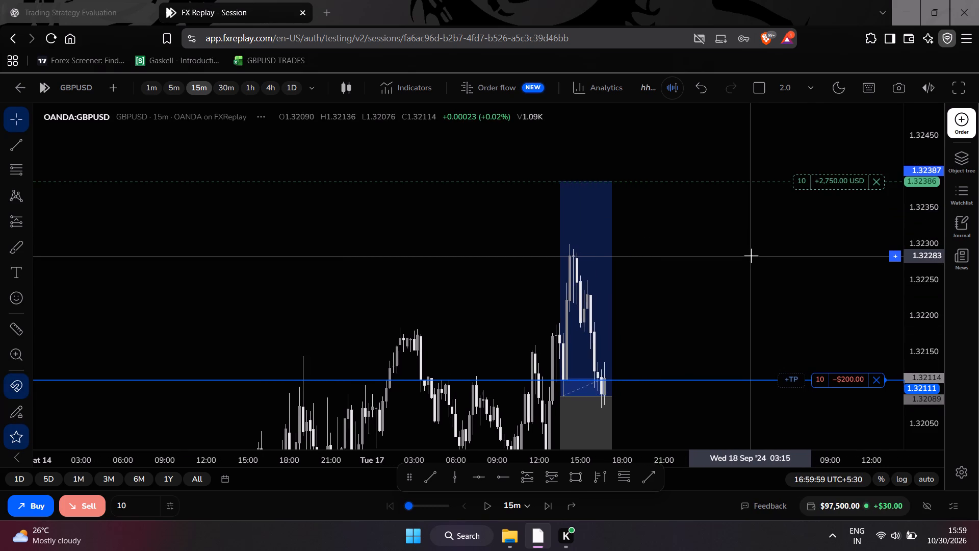
{"action": "key", "text": "ctrl+space"}
{"action": "key", "text": "ctrl+space"}
{"action": "key", "text": "ctrl+space"}
{"action": "key", "text": "ctrl+space"}
{"action": "key", "text": "ctrl+space"}
{"action": "key", "text": "ctrl+space"}
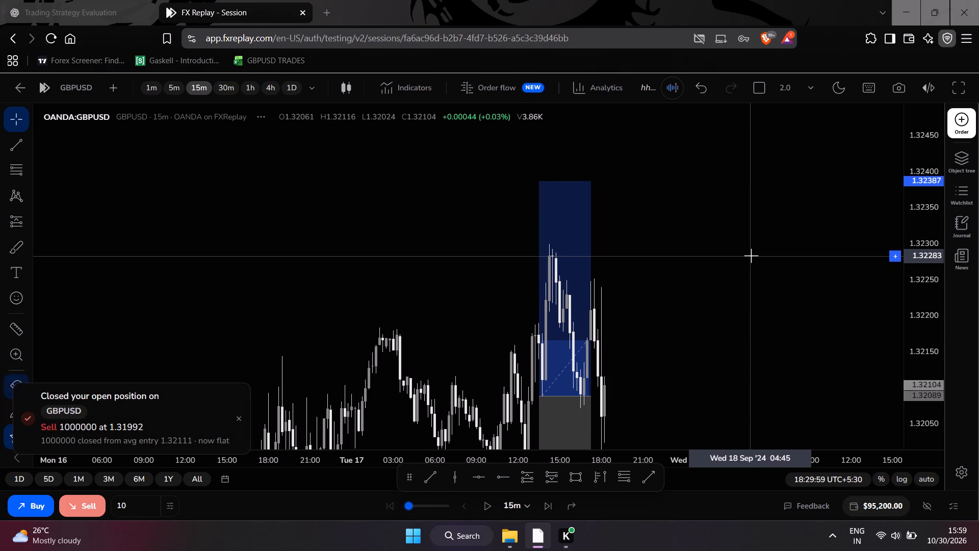
Advance the replay to 20:15 on 17 September 2024.
{"action": "scroll", "coordinate": [751, 256], "scroll_direction": "down", "scroll_amount": 2}
{"action": "left_click_drag", "start_coordinate": [752, 287], "coordinate": [858, 138]}
{"action": "scroll", "coordinate": [798, 257], "scroll_direction": "up", "scroll_amount": 3}
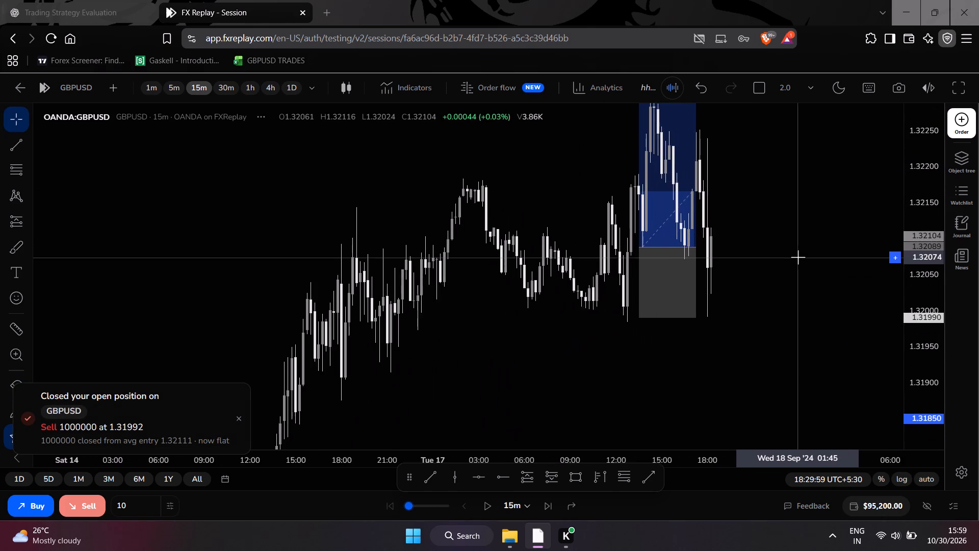
{"action": "left_click_drag", "start_coordinate": [798, 257], "coordinate": [745, 286]}
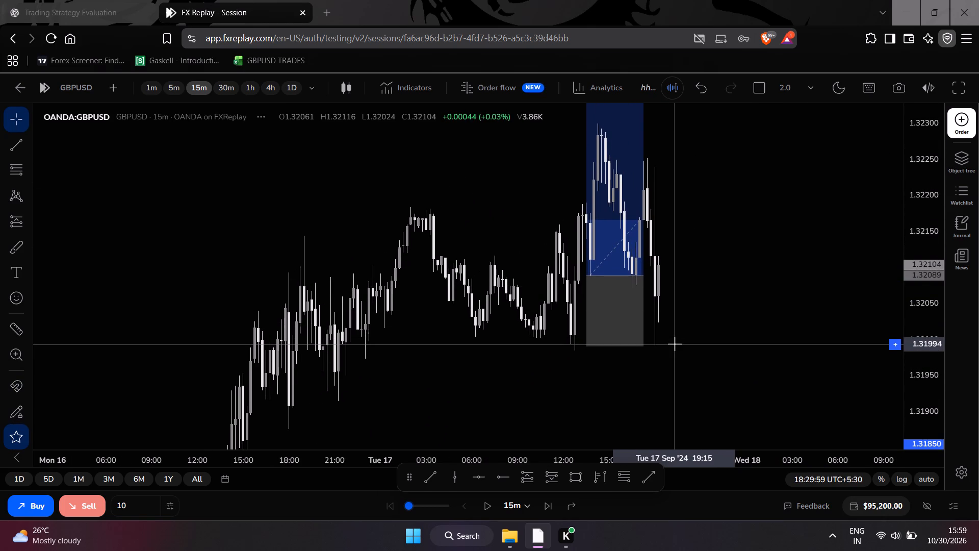
{"action": "key", "text": "ctrl+space"}
{"action": "key", "text": "ctrl+space"}
{"action": "key", "text": "ctrl+space"}
{"action": "key", "text": "ctrl+space"}
{"action": "key", "text": "ctrl+space"}
{"action": "key", "text": "ctrl+space"}
{"action": "key", "text": "ctrl+space"}
{"action": "key", "text": "ctrl+space"}
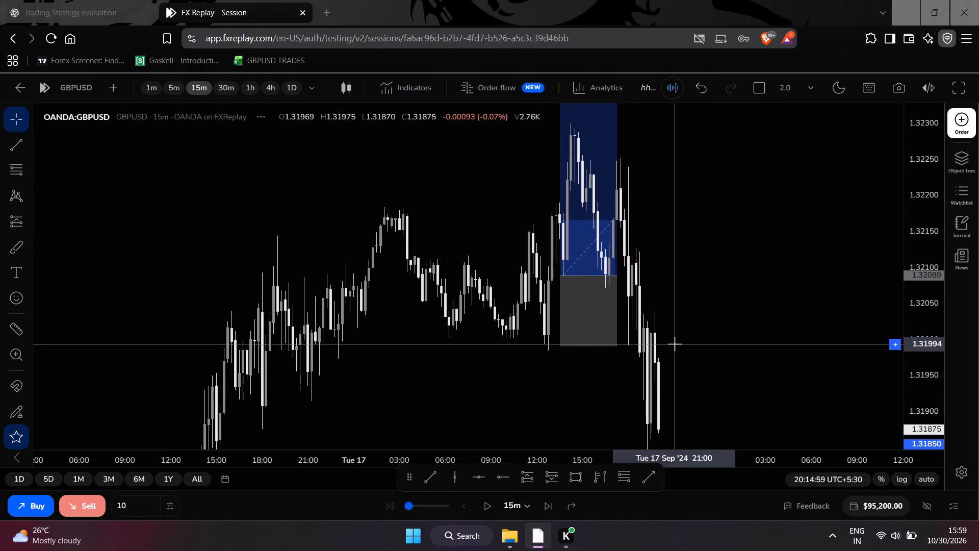
Advance the replay two candles to 20:45 on 17 September 2024.
{"action": "scroll", "coordinate": [725, 269], "scroll_direction": "down", "scroll_amount": 4}
{"action": "left_click_drag", "start_coordinate": [932, 196], "coordinate": [922, 273]}
{"action": "left_click_drag", "start_coordinate": [831, 298], "coordinate": [816, 270]}
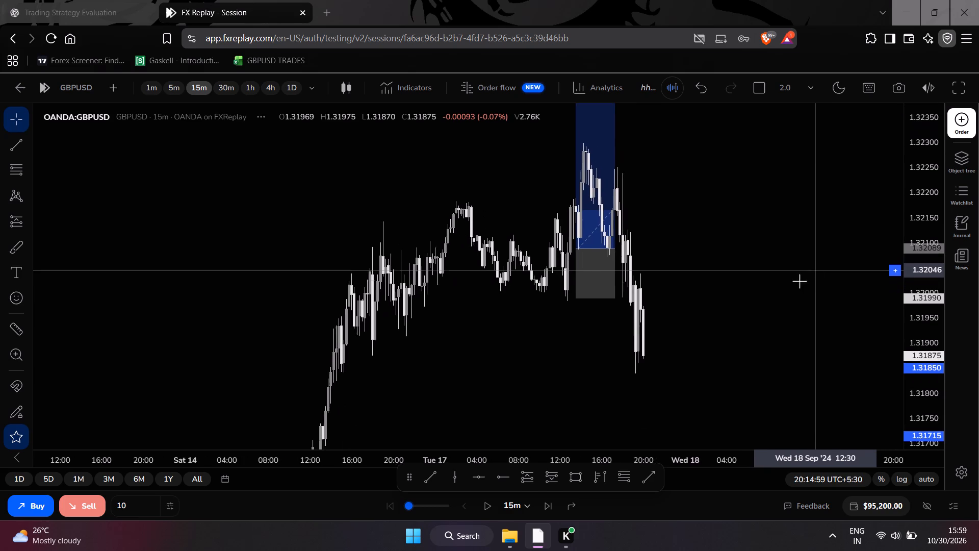
{"action": "scroll", "coordinate": [797, 283], "scroll_direction": "up", "scroll_amount": 2}
{"action": "left_click_drag", "start_coordinate": [776, 293], "coordinate": [742, 278]}
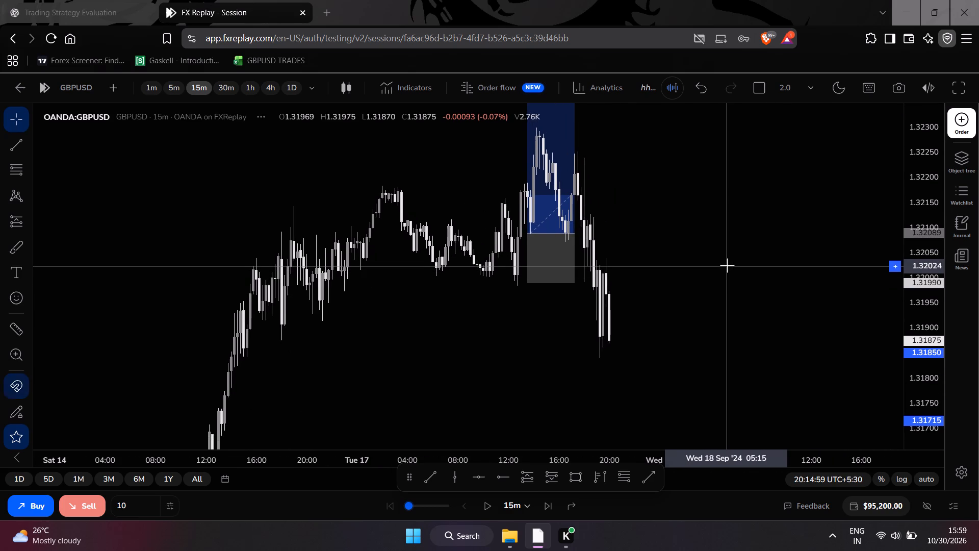
{"action": "key", "text": "ctrl+space"}
{"action": "key", "text": "ctrl+space"}
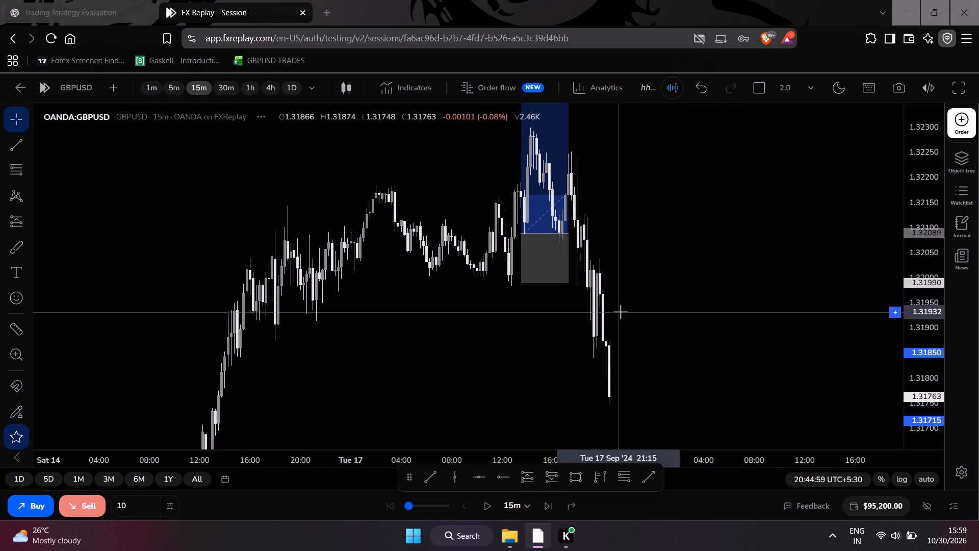
Advance the replay through the overnight session to 11:45 on 18 September 2024.
{"action": "key", "text": "ctrl+space"}
{"action": "key", "text": "ctrl+space"}
{"action": "key", "text": "ctrl+space"}
{"action": "key", "text": "ctrl+space"}
{"action": "key", "text": "ctrl+space"}
{"action": "key", "text": "ctrl+space"}
{"action": "key", "text": "ctrl+space"}
{"action": "key", "text": "ctrl+space"}
{"action": "key", "text": "ctrl+space"}
{"action": "key", "text": "ctrl+space"}
{"action": "key", "text": "ctrl+space"}
{"action": "key", "text": "ctrl+space"}
{"action": "key", "text": "ctrl+space"}
{"action": "key", "text": "ctrl+space"}
{"action": "key", "text": "ctrl+space"}
{"action": "key", "text": "ctrl+space"}
{"action": "key", "text": "ctrl+space"}
{"action": "key", "text": "ctrl+space"}
{"action": "key", "text": "ctrl+space"}
{"action": "key", "text": "ctrl+space"}
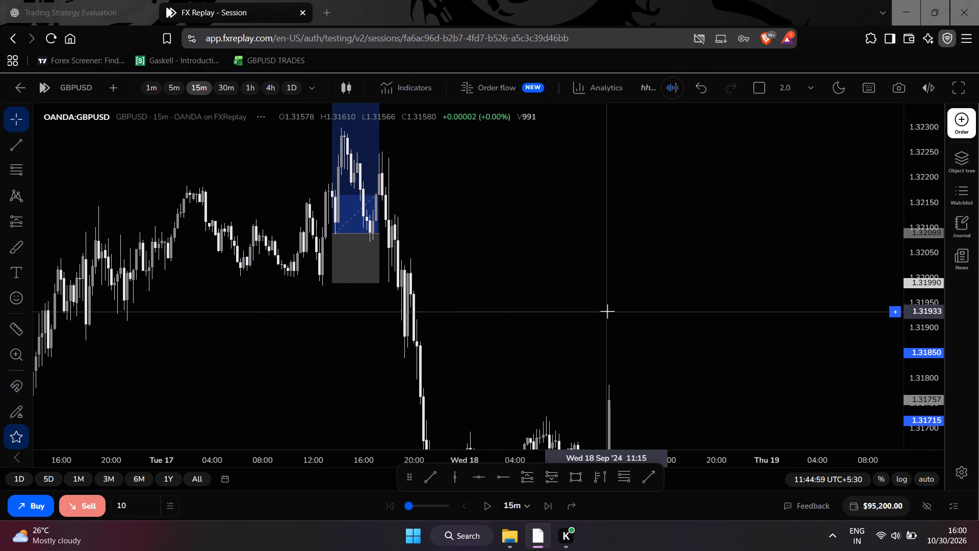